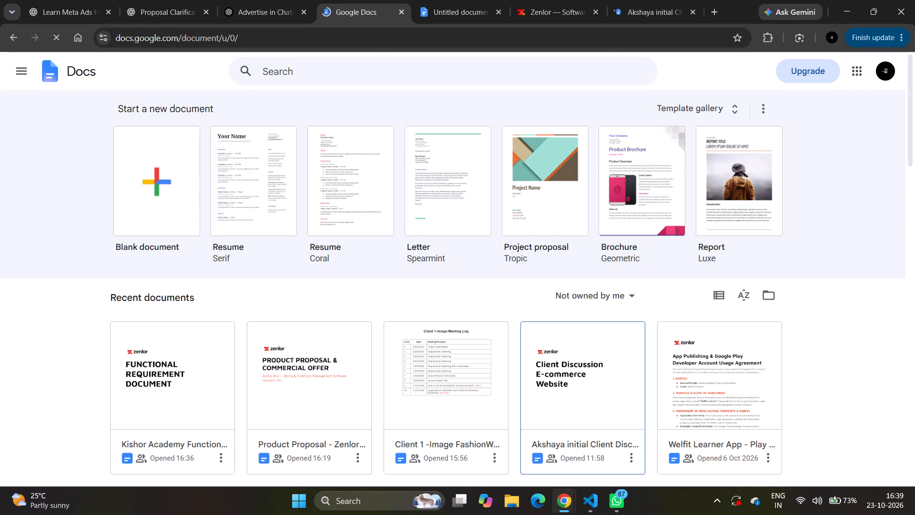
# Close the Docs home page and review the client discussion document for the e-commerce website, from its purpose to the next steps.
pyautogui.click(401, 9)
pyautogui.click(537, 0)
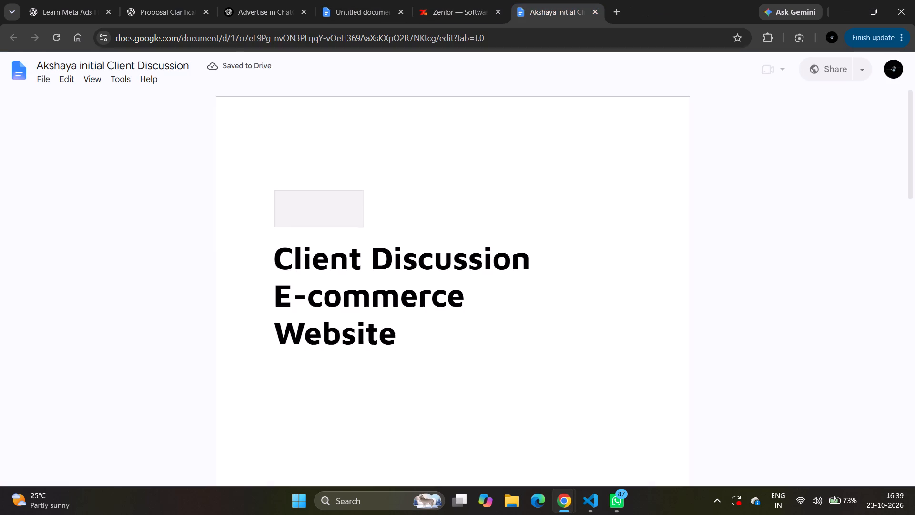
pyautogui.scroll(-8, 508, 188)
pyautogui.scroll(-5, 464, 296)
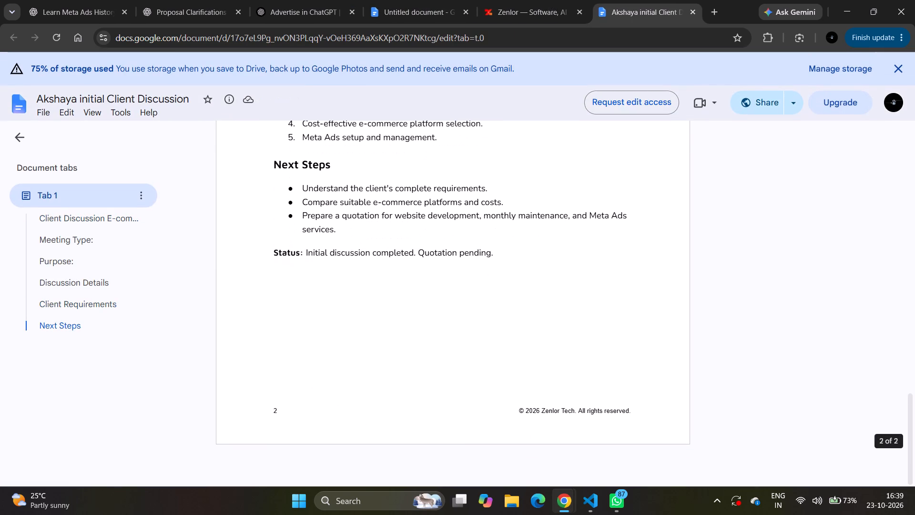
pyautogui.scroll(4, 464, 296)
pyautogui.scroll(-3, 464, 296)
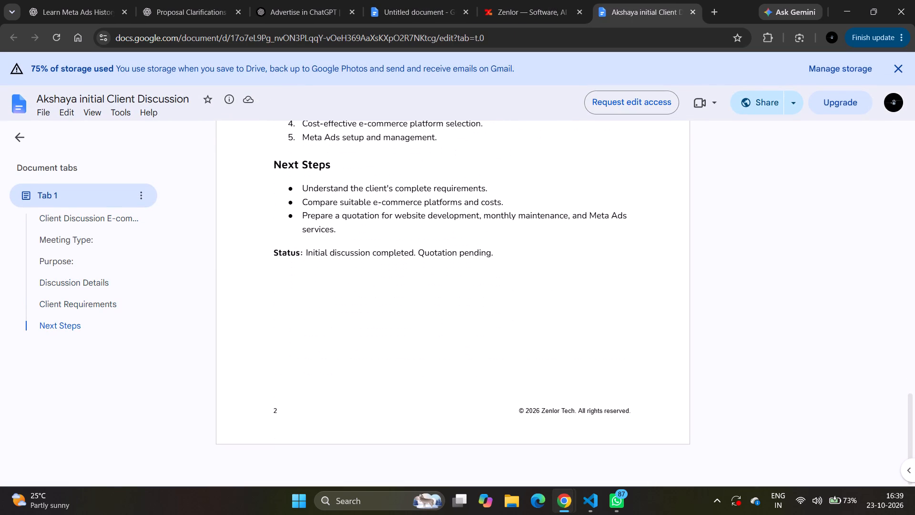
pyautogui.scroll(-2, 464, 296)
pyautogui.scroll(7, 464, 296)
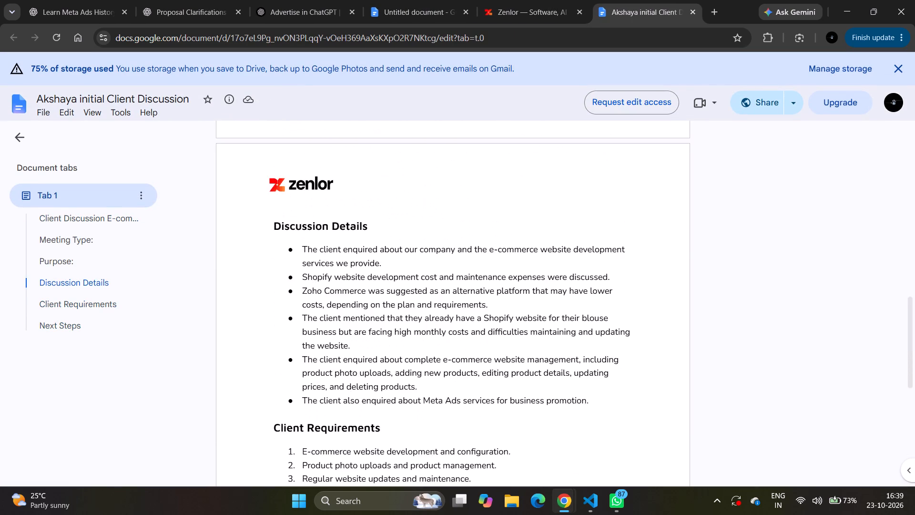
pyautogui.scroll(5, 464, 296)
pyautogui.scroll(-11, 464, 296)
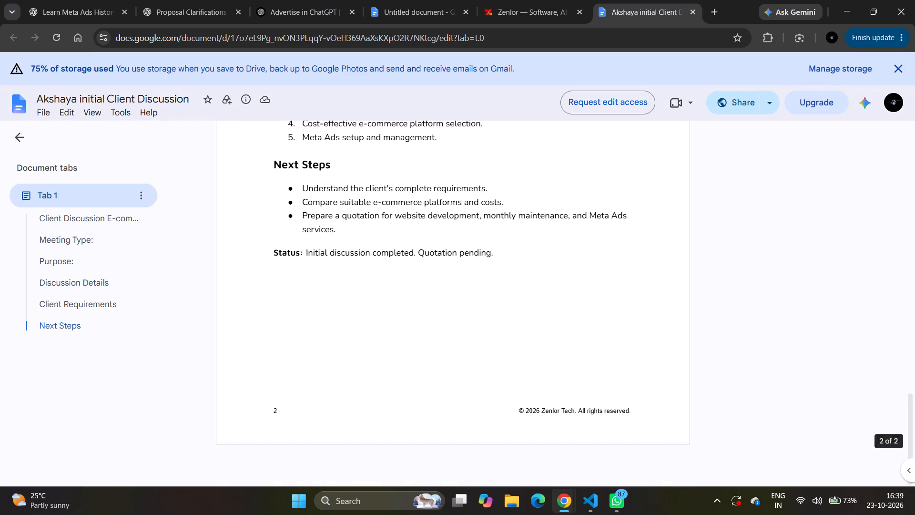
pyautogui.scroll(-2, 464, 296)
pyautogui.scroll(6, 464, 296)
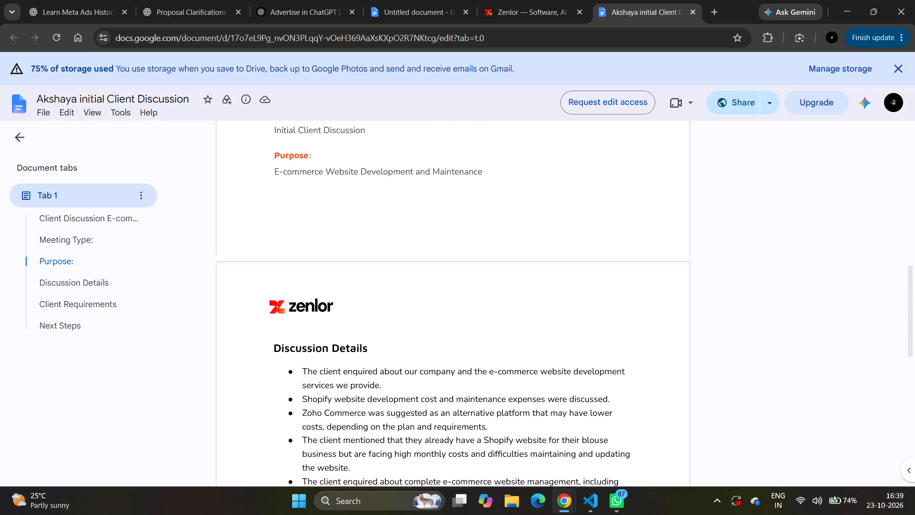
pyautogui.click(435, 0)
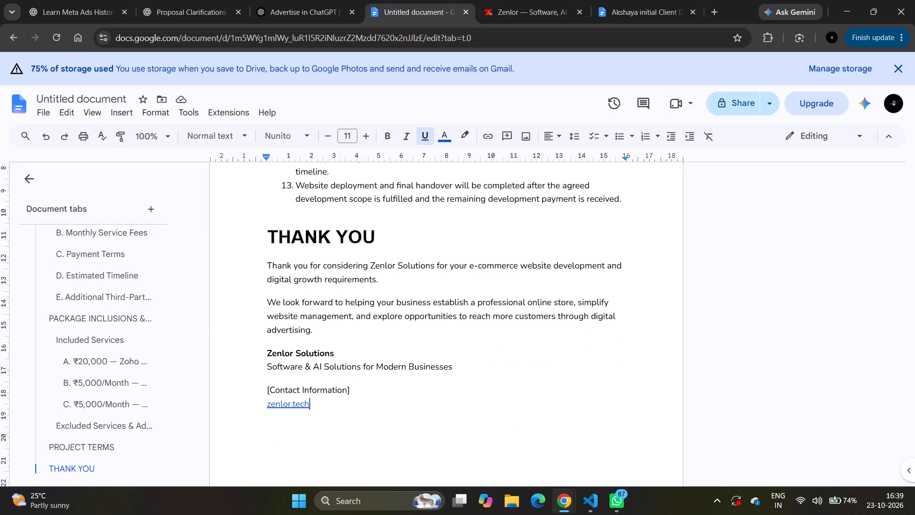
pyautogui.click(620, 0)
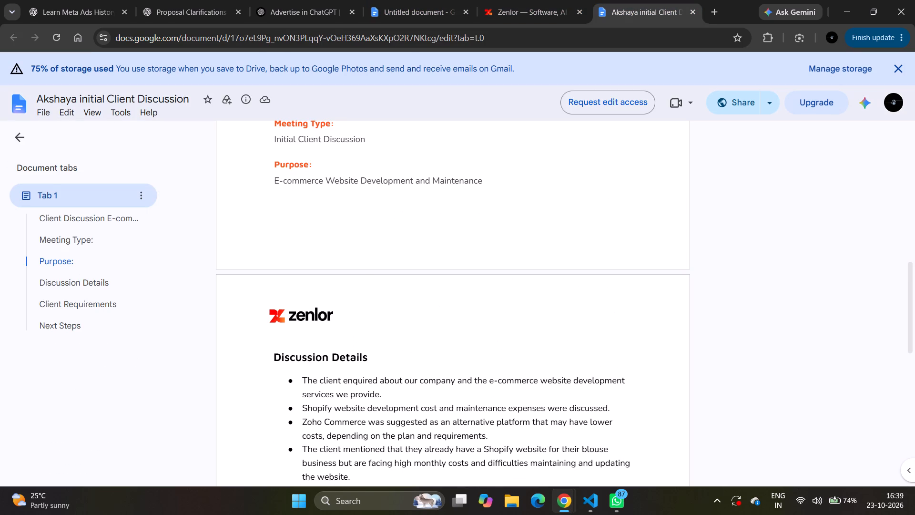
# Browse the recent Docs files and open the "Product Proposal - Zenlor Bills" document.
pyautogui.click(16, 103)
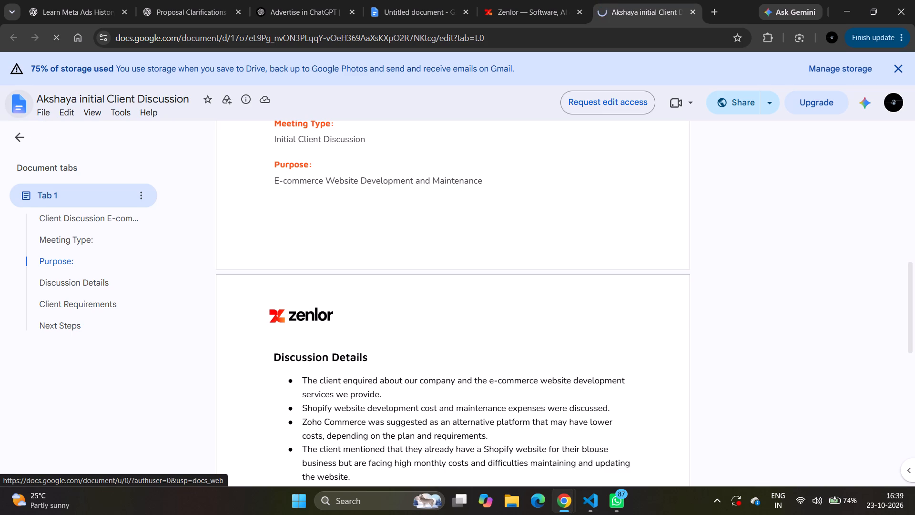
pyautogui.scroll(-3, 349, 334)
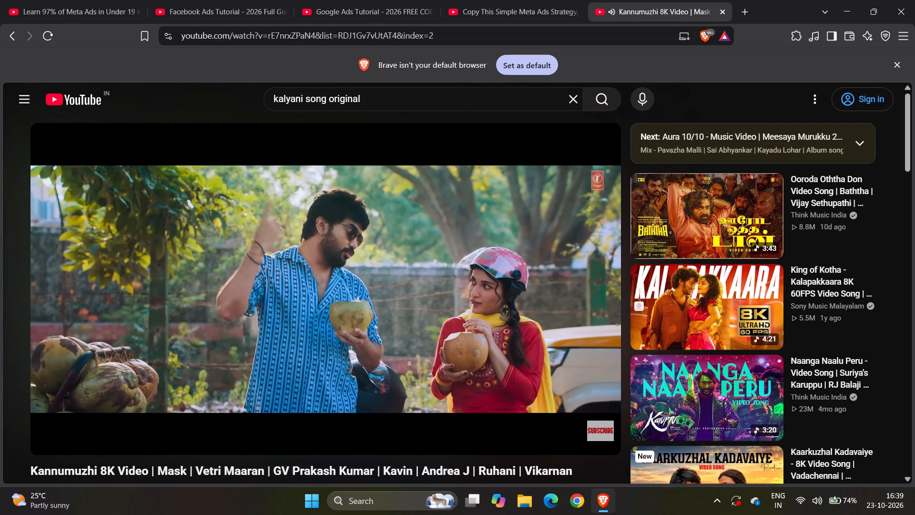
pyautogui.scroll(-1, 552, 348)
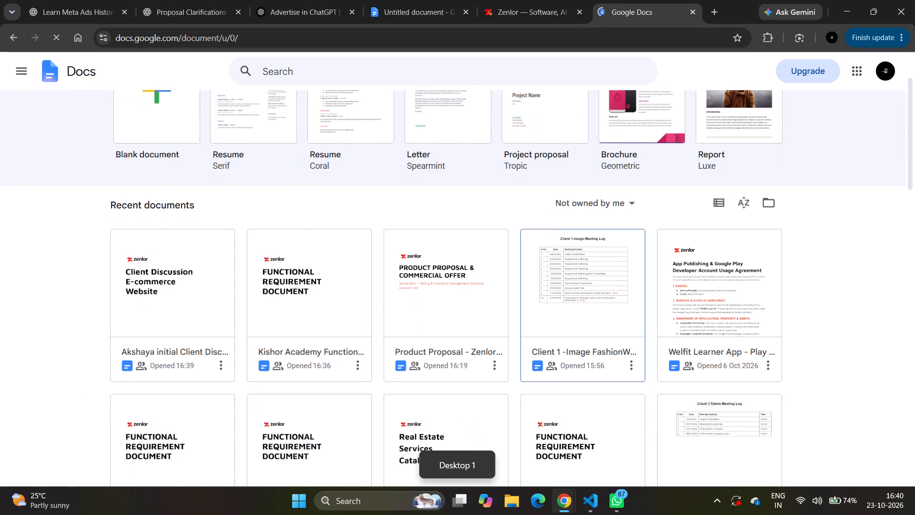
pyautogui.scroll(-2, 552, 348)
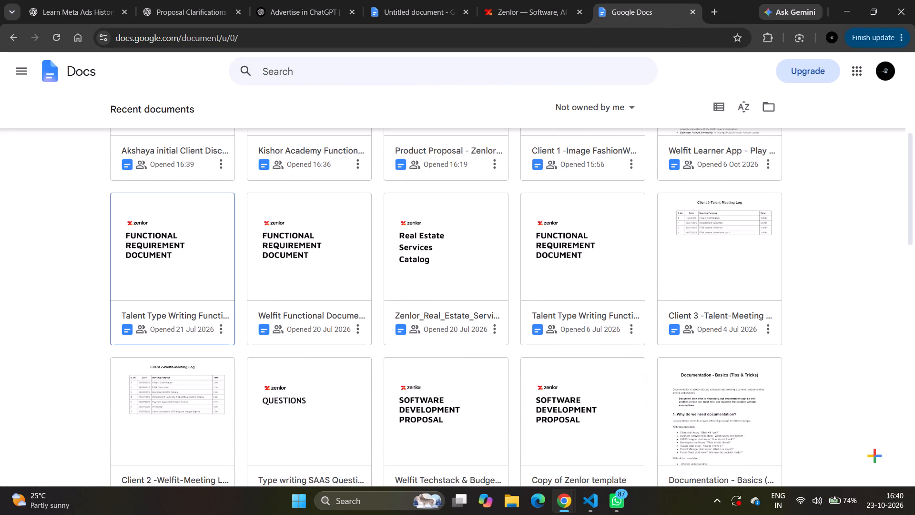
pyautogui.scroll(1, 374, 261)
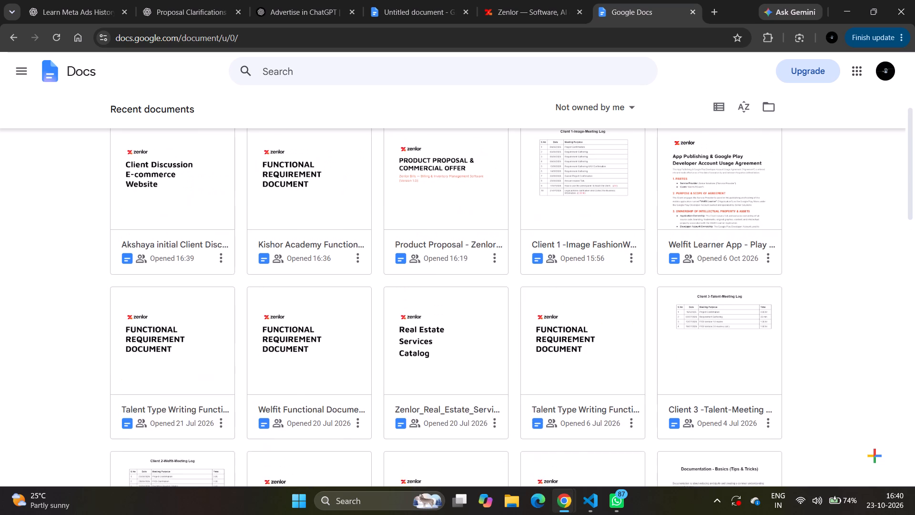
pyautogui.scroll(1, 374, 261)
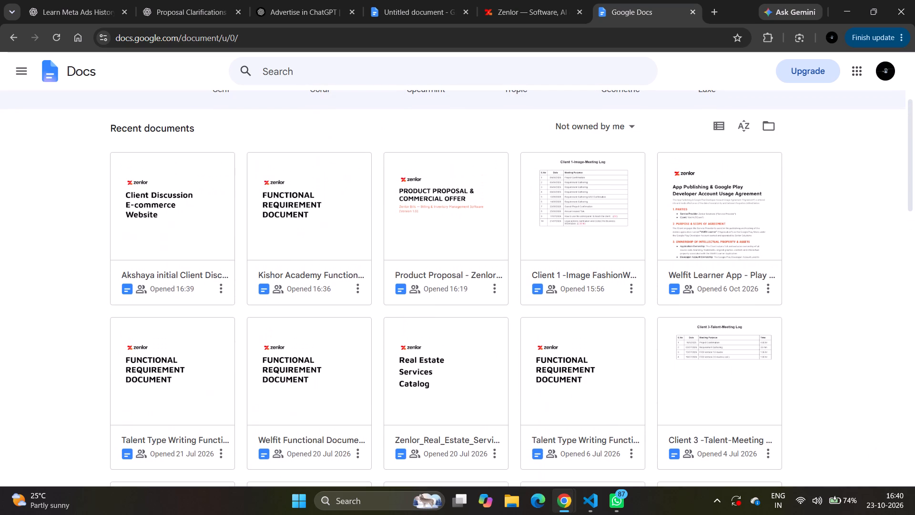
pyautogui.scroll(1, 374, 261)
pyautogui.click(440, 241)
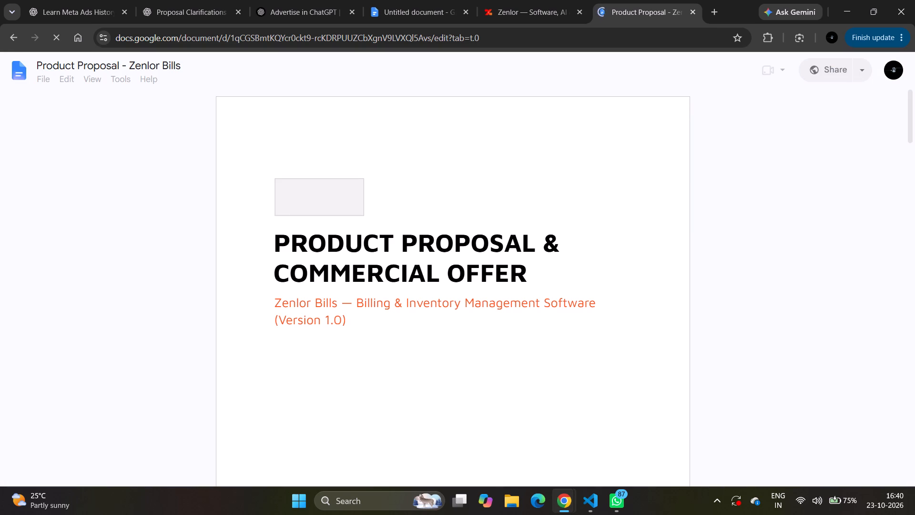
# Examine the sections of the Zenlor Bills product proposal, including how its closing Acceptance & Sign-off page is laid out.
pyautogui.scroll(-7, 479, 366)
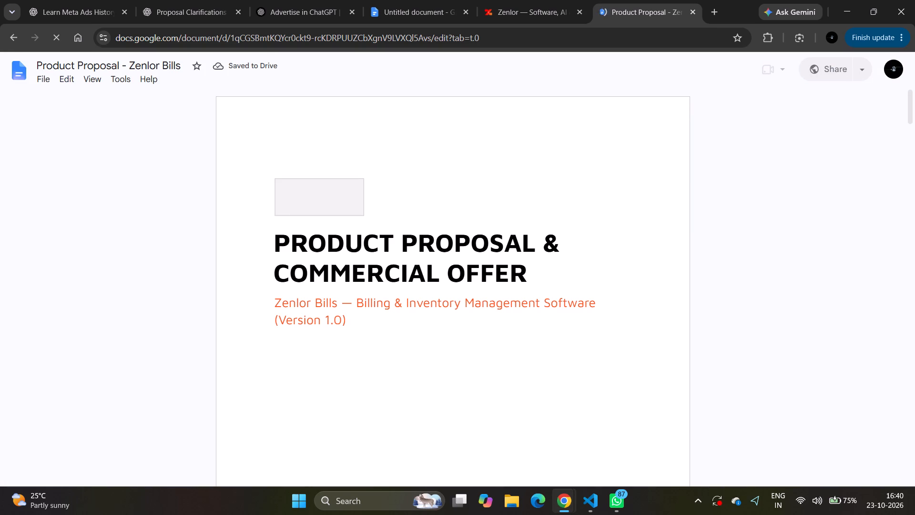
pyautogui.scroll(-14, 479, 366)
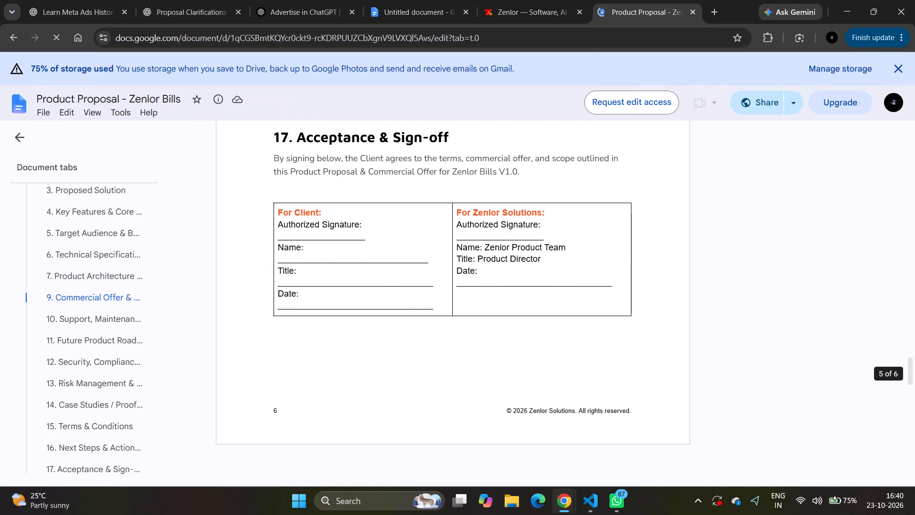
pyautogui.scroll(-9, 479, 366)
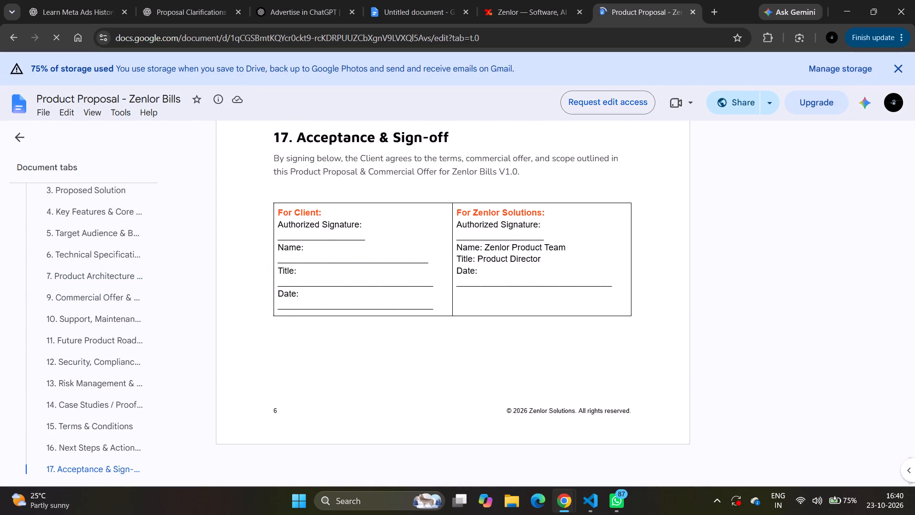
pyautogui.scroll(5, 479, 366)
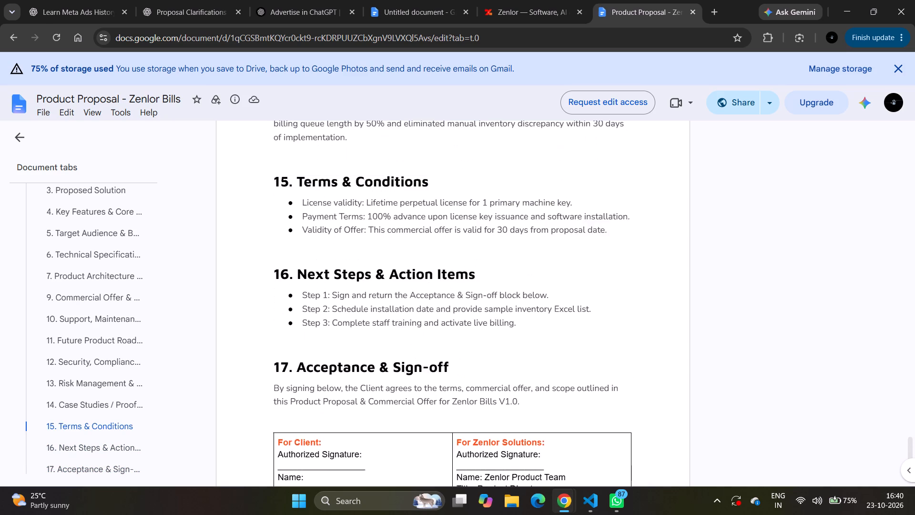
pyautogui.scroll(7, 479, 366)
pyautogui.scroll(-2, 479, 366)
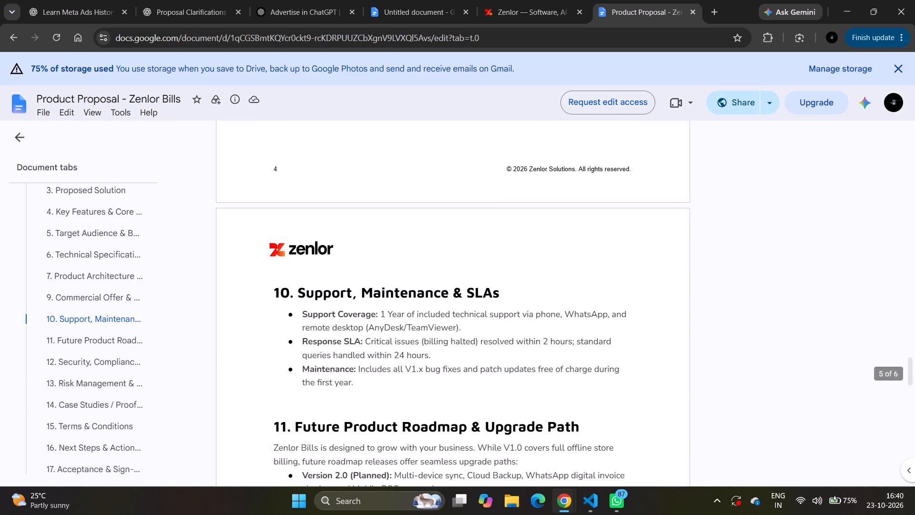
pyautogui.scroll(-3, 479, 366)
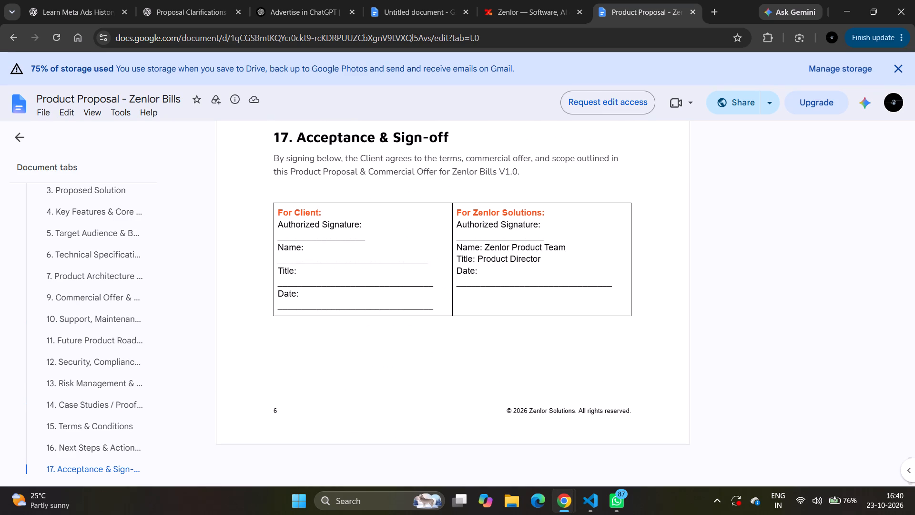
pyautogui.click(479, 366)
pyautogui.scroll(5, 479, 366)
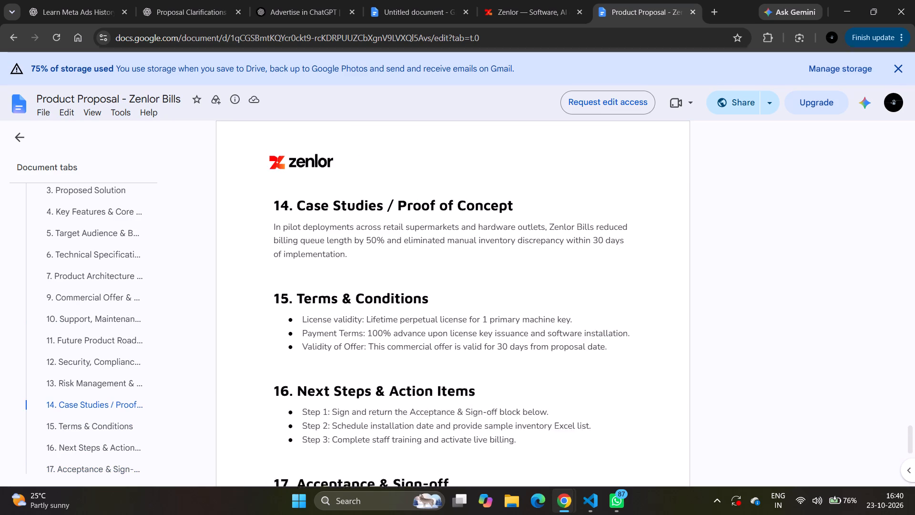
pyautogui.scroll(15, 479, 366)
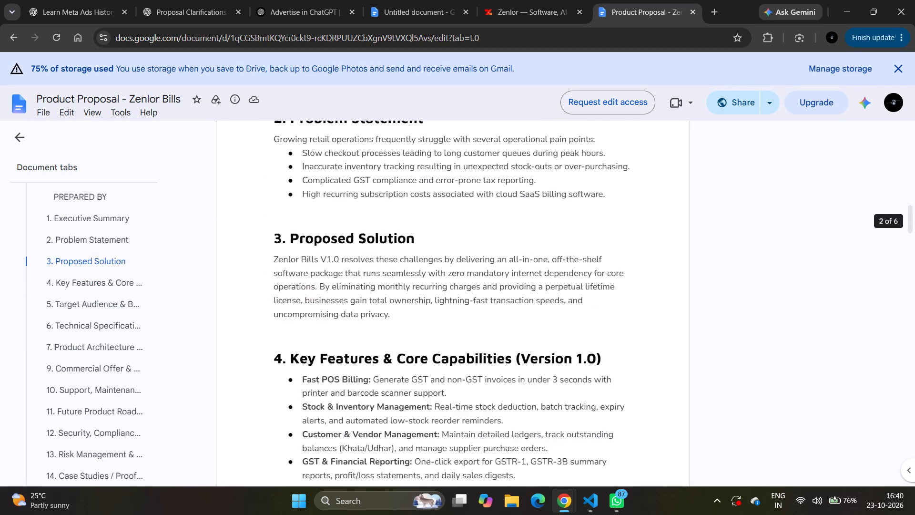
# Return to the Docs home page and look through the recent Zenlor documents.
pyautogui.hscroll(11, 245, 273)
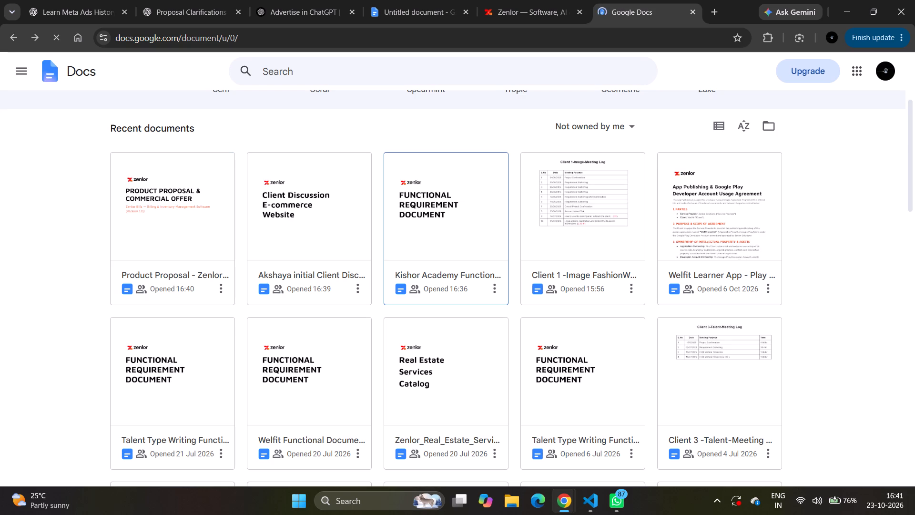
pyautogui.scroll(-3, 457, 296)
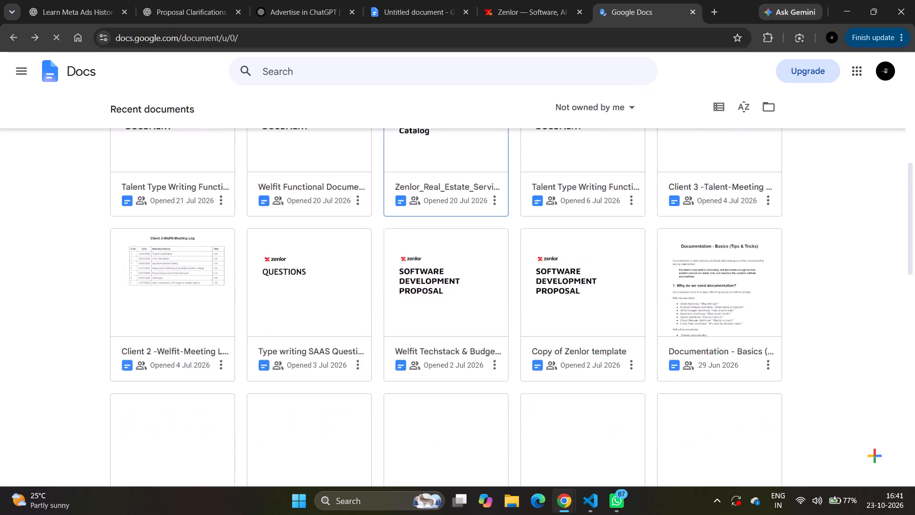
pyautogui.scroll(-1, 457, 296)
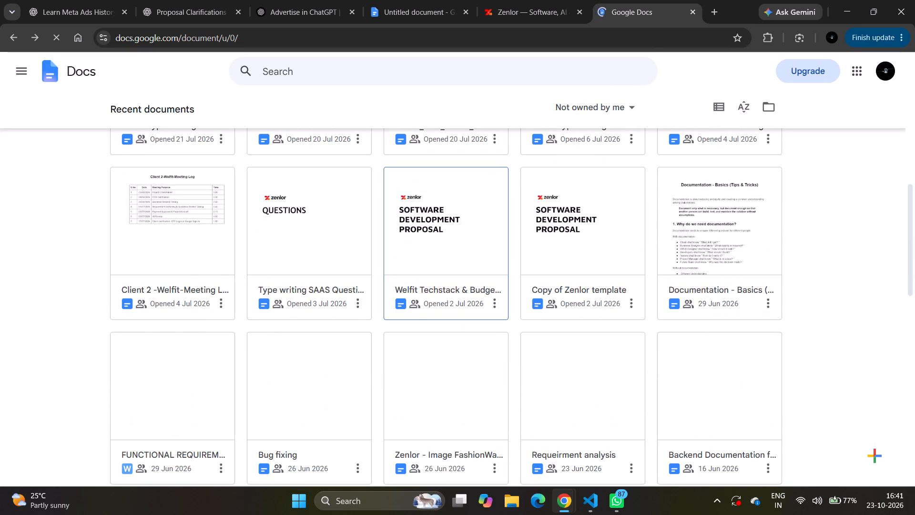
pyautogui.scroll(8, 457, 296)
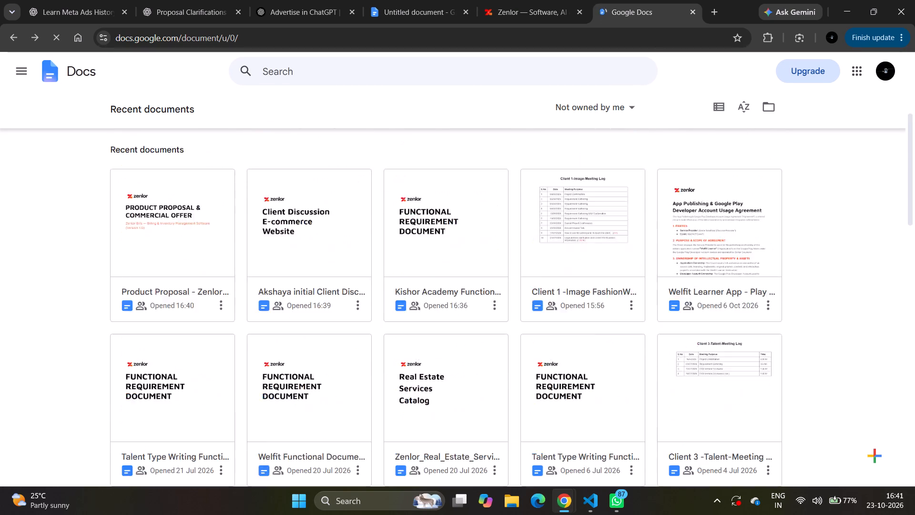
pyautogui.scroll(-1, 382, 334)
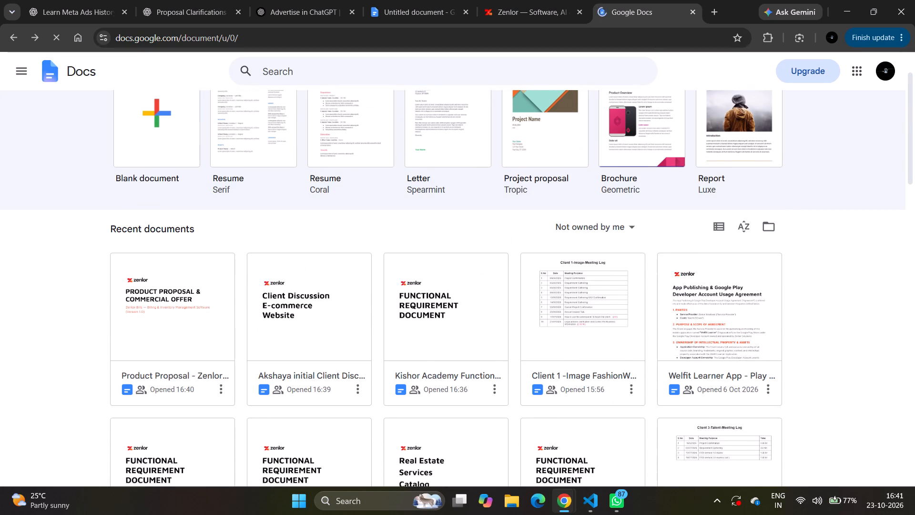
pyautogui.scroll(-1, 382, 334)
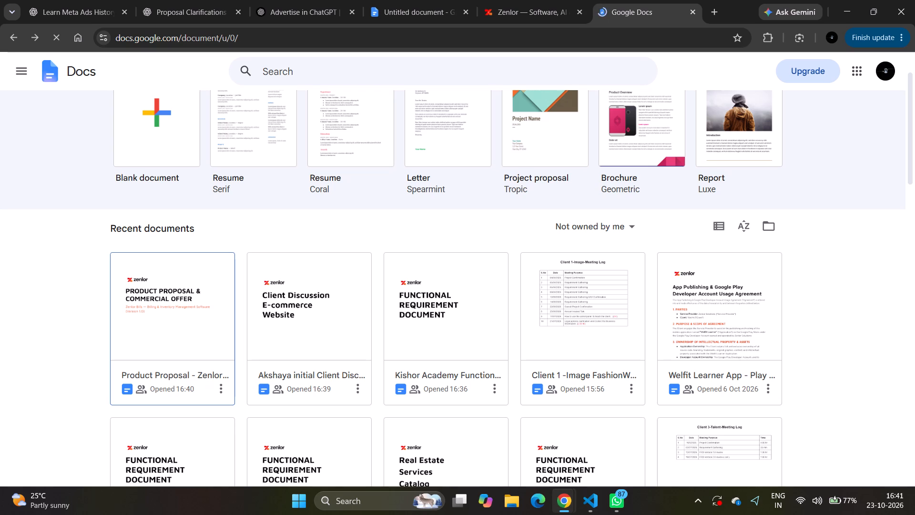
pyautogui.scroll(6, 357, 241)
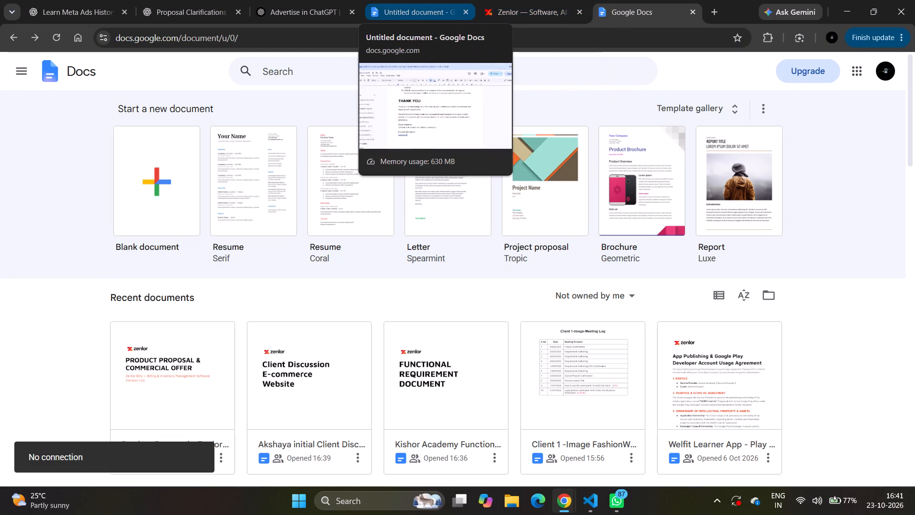
# Return to the untitled proposal document and change the THANK YOU heading's font to the Maven typeface used by the other headings.
pyautogui.click(432, 0)
pyautogui.scroll(1, 421, 272)
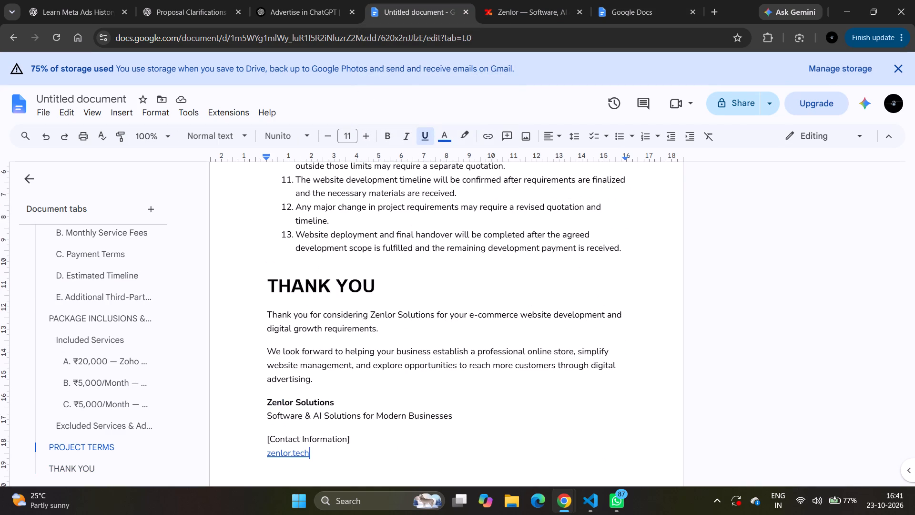
pyautogui.scroll(1, 421, 272)
pyautogui.hscroll(1, 421, 272)
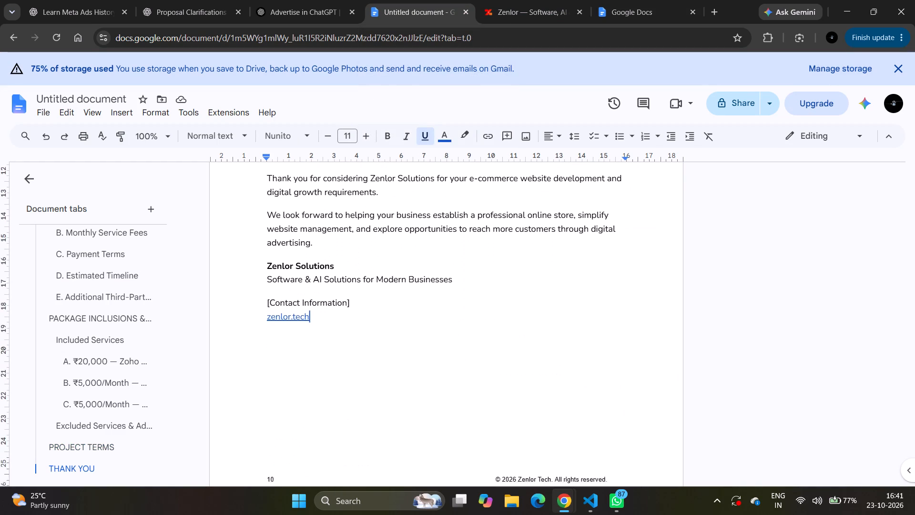
pyautogui.scroll(2, 421, 272)
pyautogui.tripleClick(278, 372)
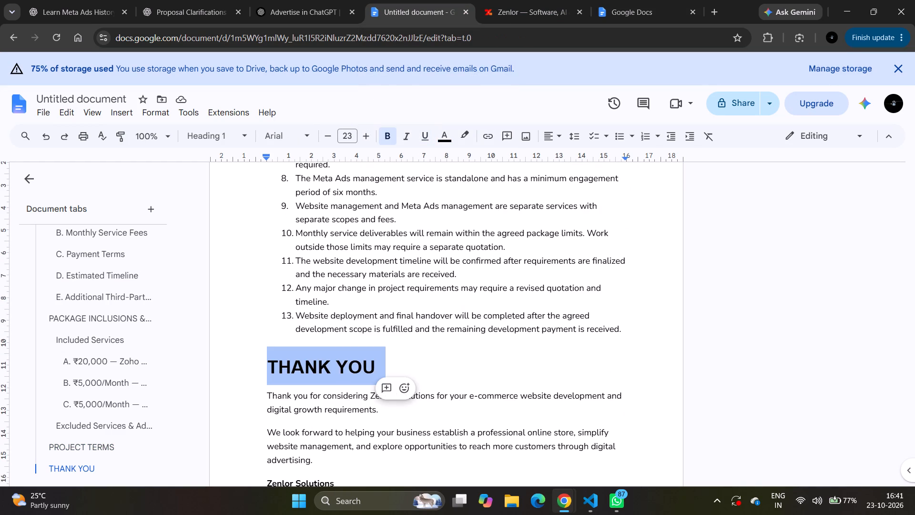
pyautogui.click(305, 136)
pyautogui.click(300, 230)
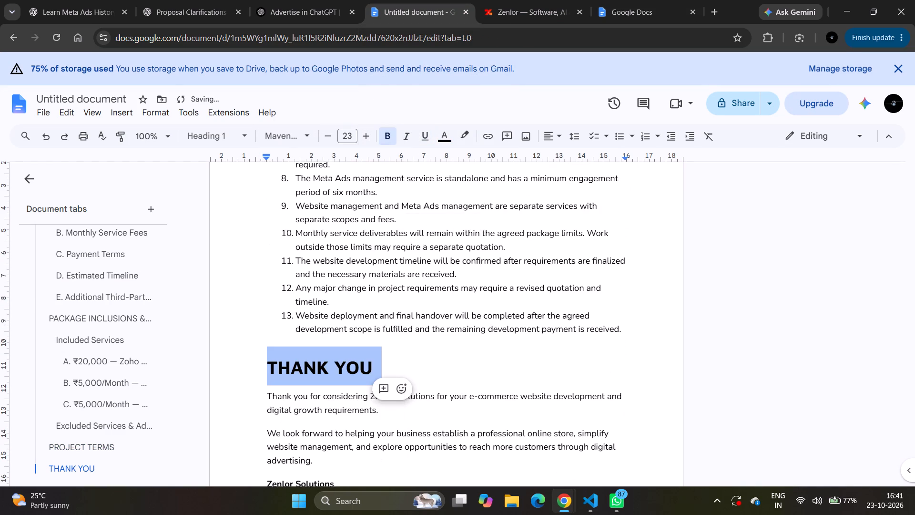
# Replace the second bracketed placeholder line under PREPARED FOR on the cover page with "Surandai".
pyautogui.scroll(-2, 374, 373)
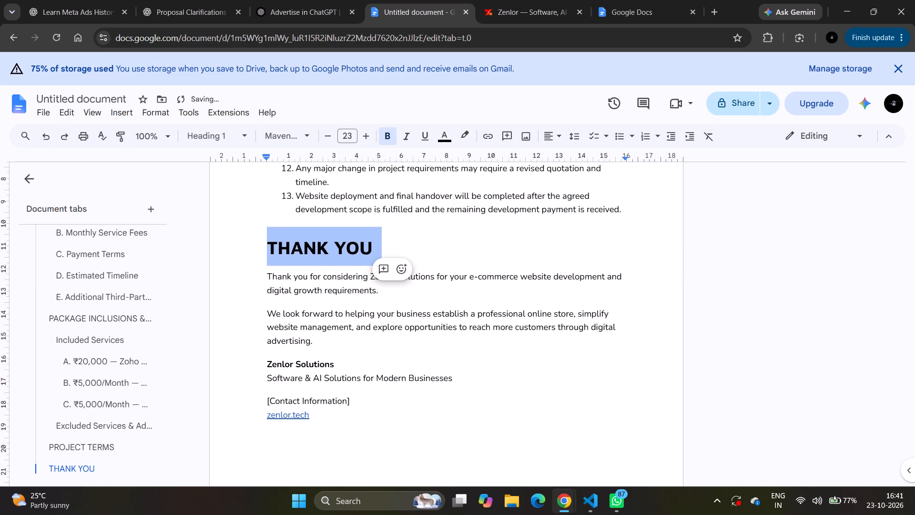
pyautogui.scroll(5, 533, 347)
pyautogui.scroll(20, 533, 347)
pyautogui.scroll(2, 533, 347)
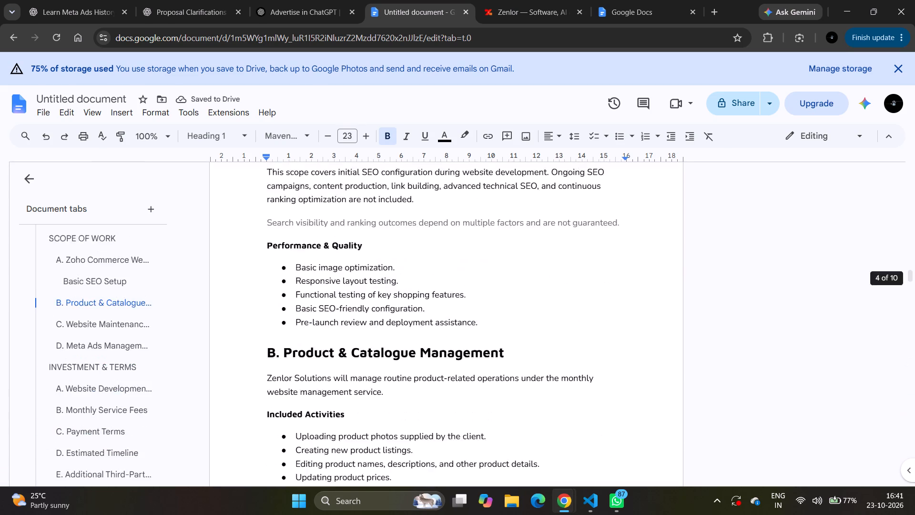
pyautogui.scroll(1, 533, 347)
pyautogui.scroll(-4, 388, 371)
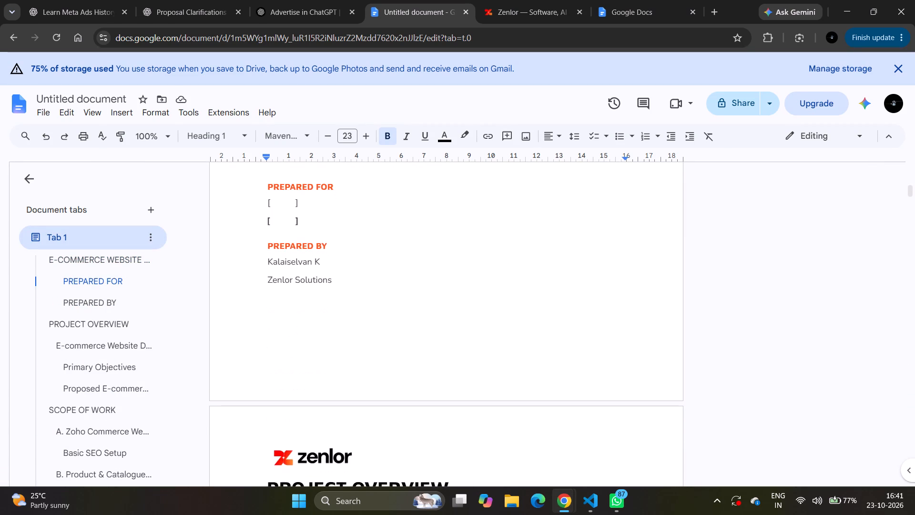
pyautogui.scroll(-3, 388, 371)
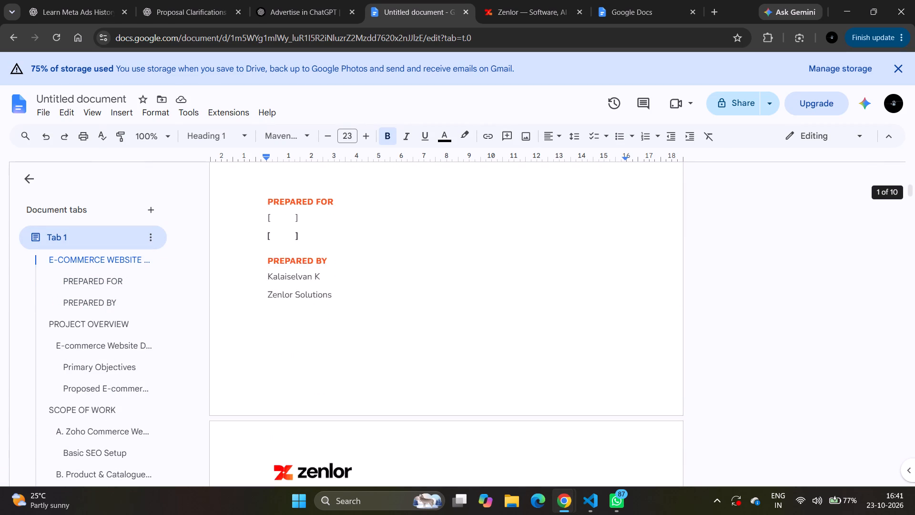
pyautogui.scroll(-3, 388, 371)
pyautogui.scroll(1, 388, 371)
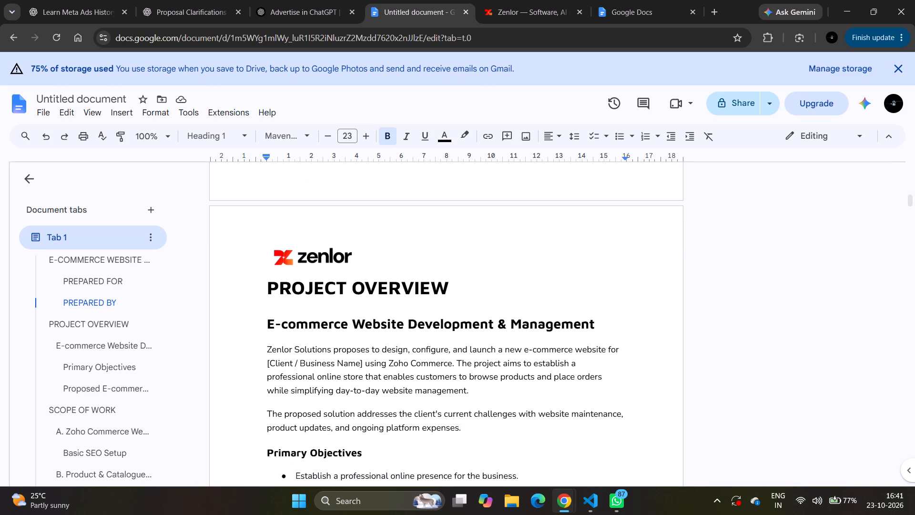
pyautogui.scroll(1, 388, 371)
pyautogui.click(285, 233)
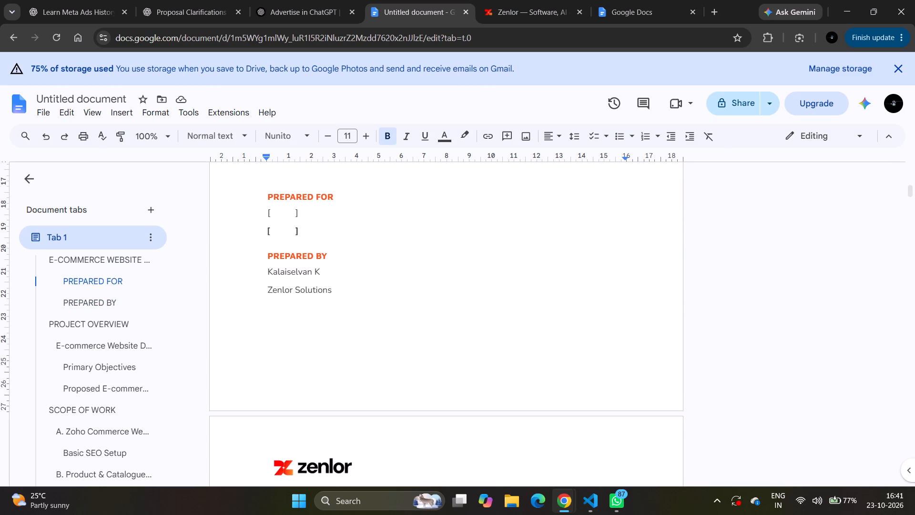
pyautogui.press('BackSpace')
pyautogui.press('Right')
pyautogui.press('BackSpace')
pyautogui.press('BackSpace')
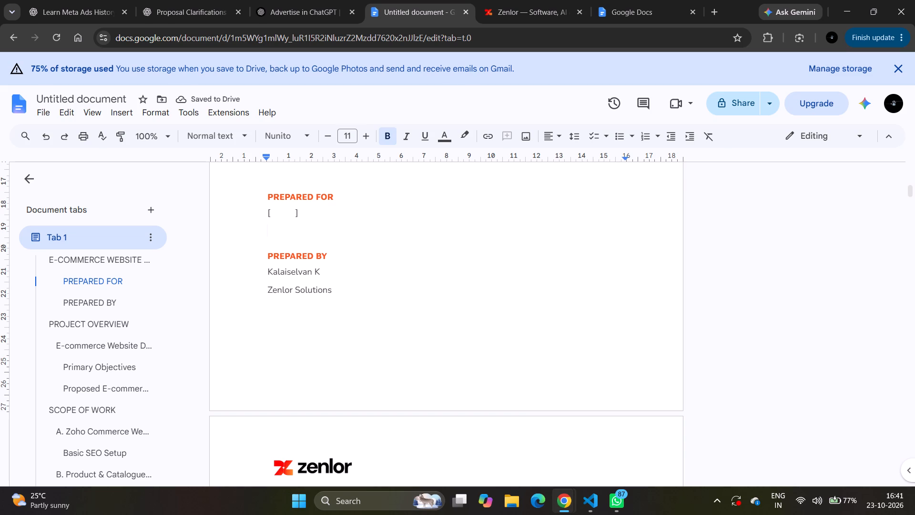
pyautogui.write('Surandai')
# Replace the first bracketed placeholder line under PREPARED FOR with "Akshaya Blouse Collections".
pyautogui.click(282, 230)
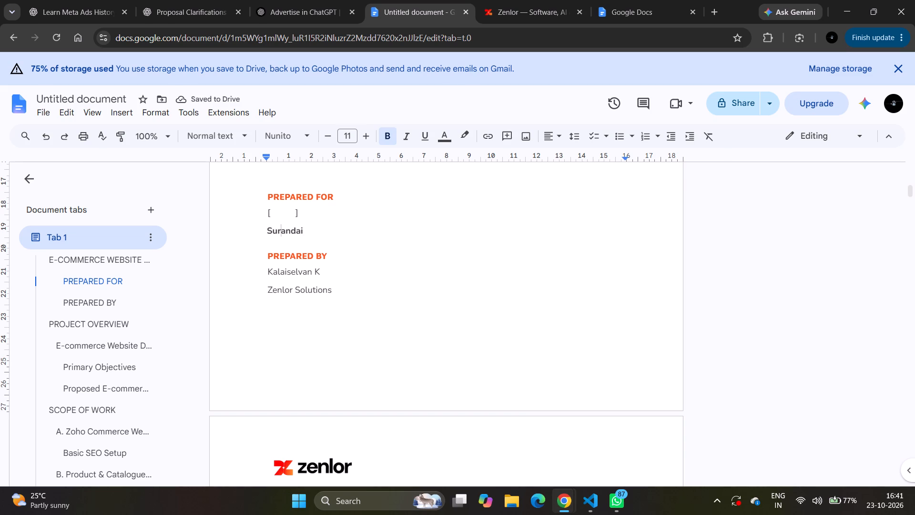
pyautogui.moveTo(303, 212); pyautogui.dragTo(261, 210)
pyautogui.write('Akshaya')
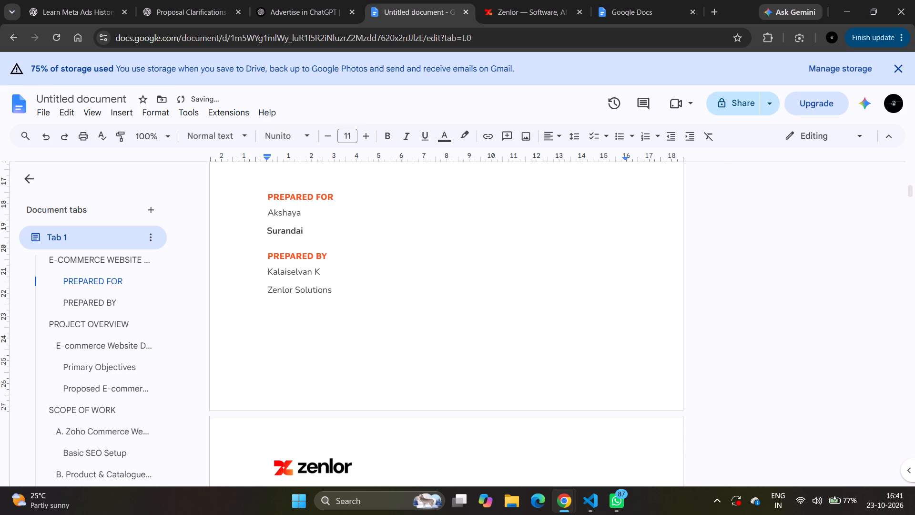
pyautogui.press('space')
pyautogui.write('Bluse')
pyautogui.press('BackSpace')
pyautogui.press('BackSpace')
pyautogui.press('BackSpace')
pyautogui.write('ouse Collection')
pyautogui.press('s')
# Copy the client business name from the cover page over the "[Client / Business Name]" placeholder in the Project Overview's first paragraph.
pyautogui.moveTo(266, 211); pyautogui.dragTo(375, 214)
pyautogui.hotkey('ctrl', 'c')
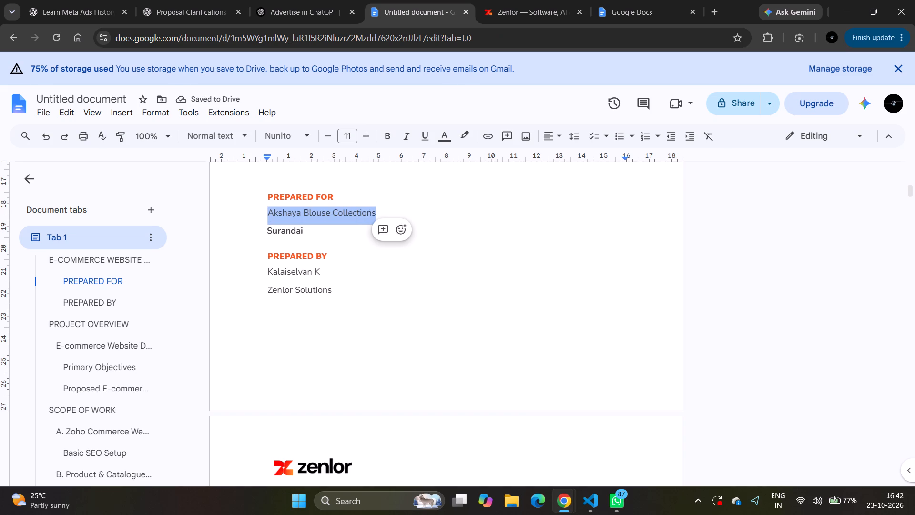
pyautogui.click(367, 275)
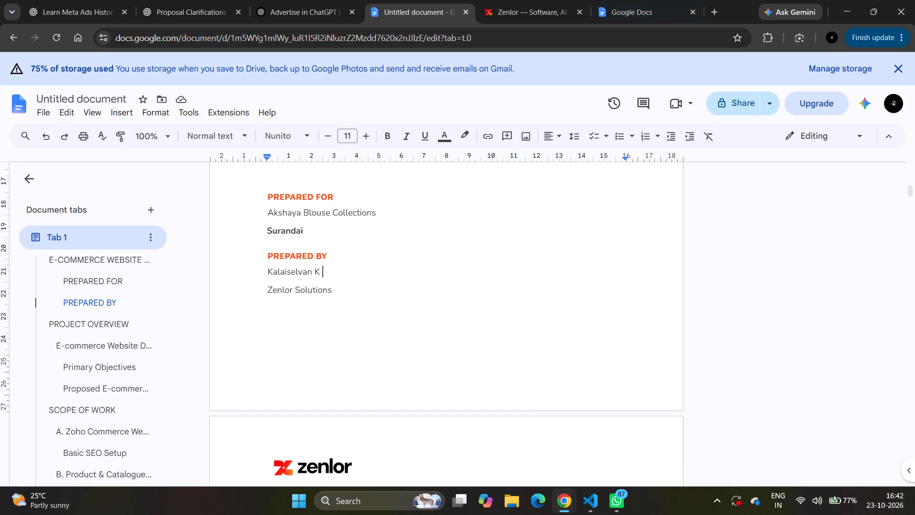
pyautogui.scroll(-3, 433, 383)
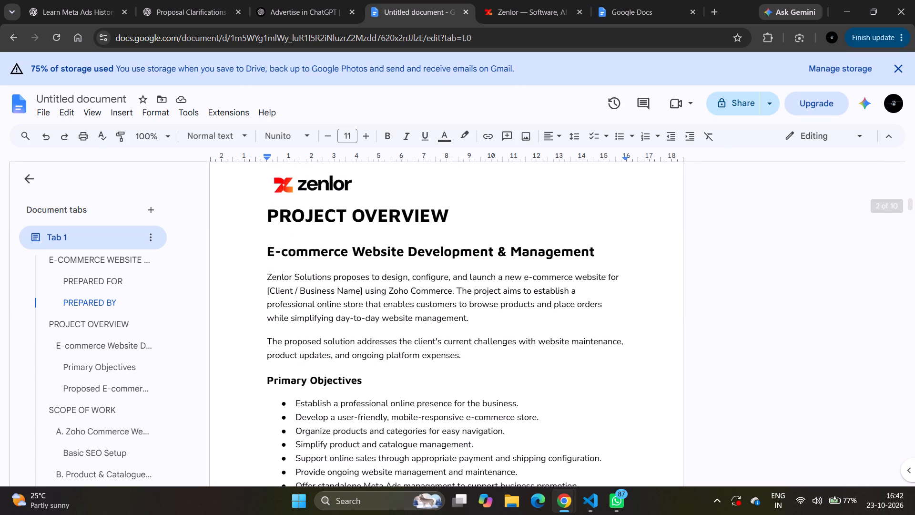
pyautogui.moveTo(363, 291); pyautogui.dragTo(268, 296)
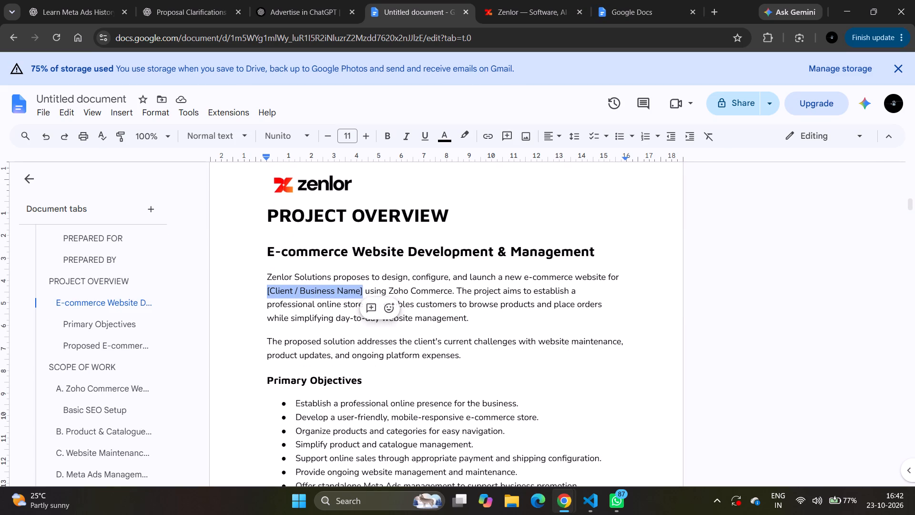
pyautogui.hotkey('ctrl', 'v')
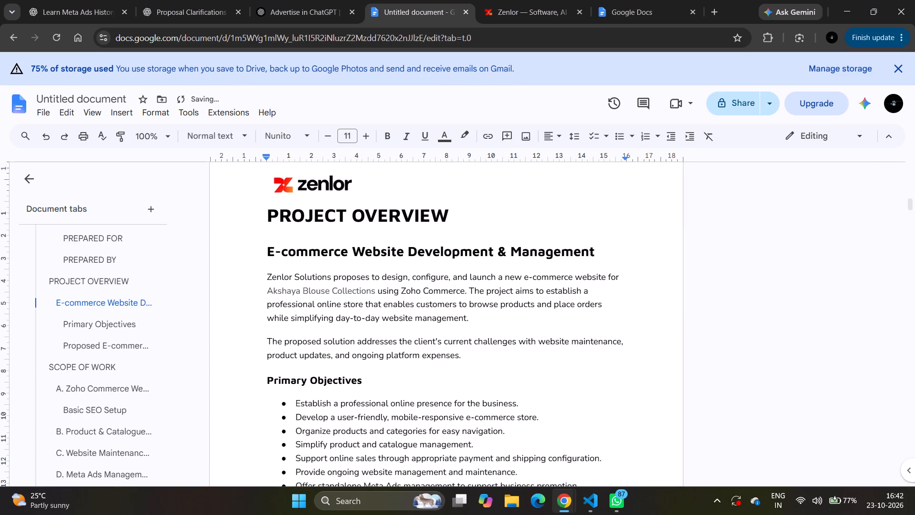
# Set the text colour of the inserted business name in the Project Overview paragraph to black.
pyautogui.keyDown('shift'); pyautogui.click(265, 291); pyautogui.keyUp('shift')
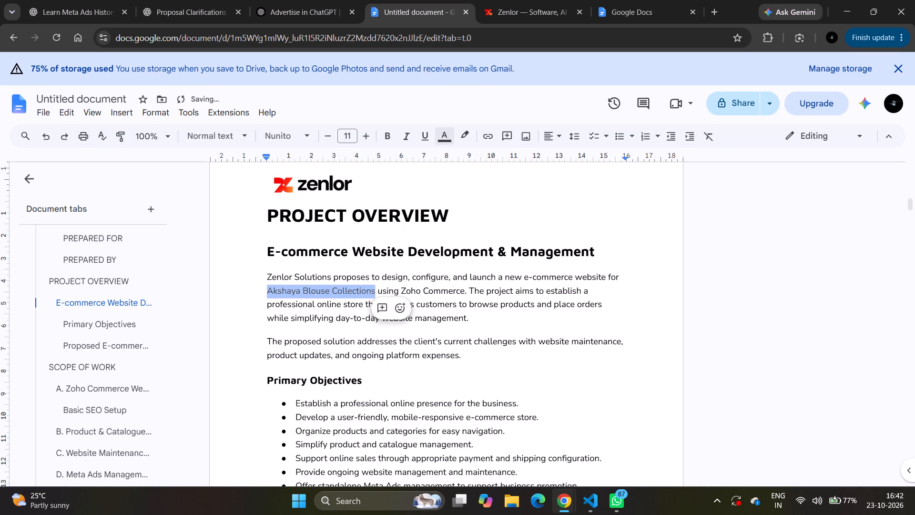
pyautogui.click(443, 133)
pyautogui.click(449, 156)
pyautogui.click(446, 331)
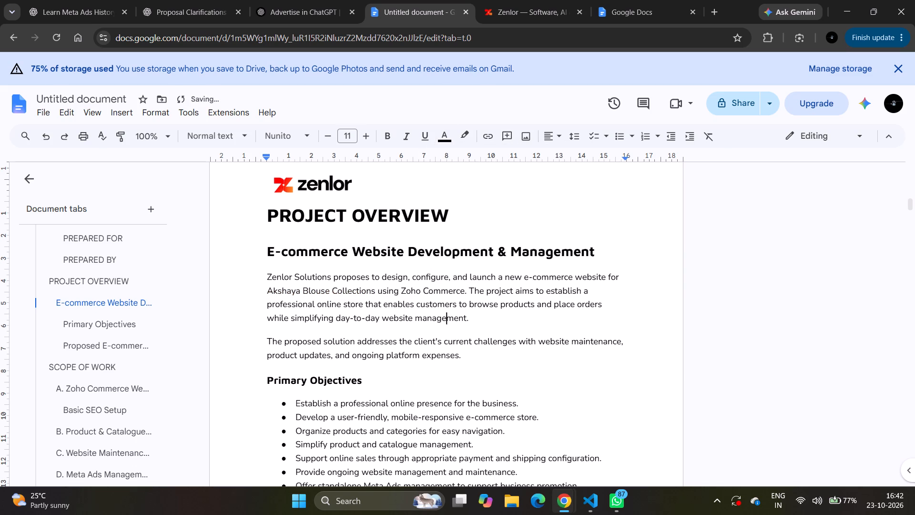
# Remove the paragraph spacing before and after numbered items 1 to 9 under Proposed E-commerce Store Features.
pyautogui.scroll(-2, 403, 339)
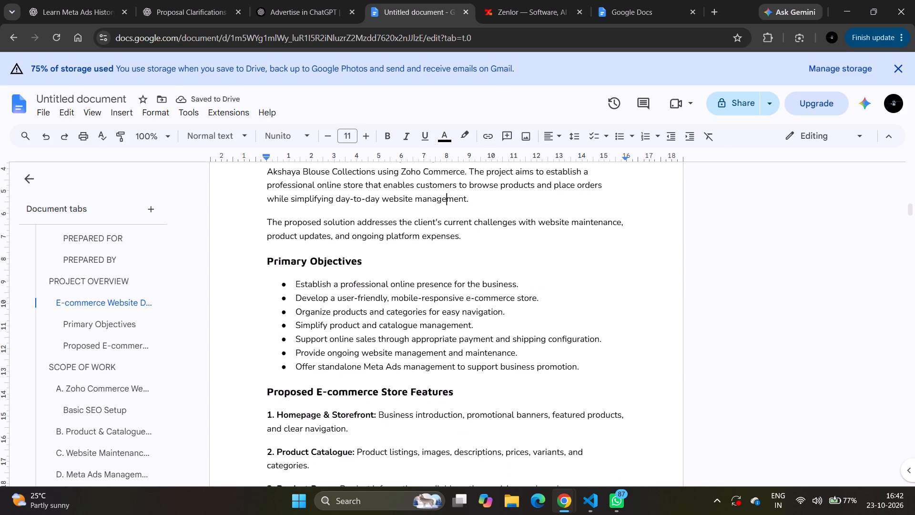
pyautogui.scroll(-5, 403, 339)
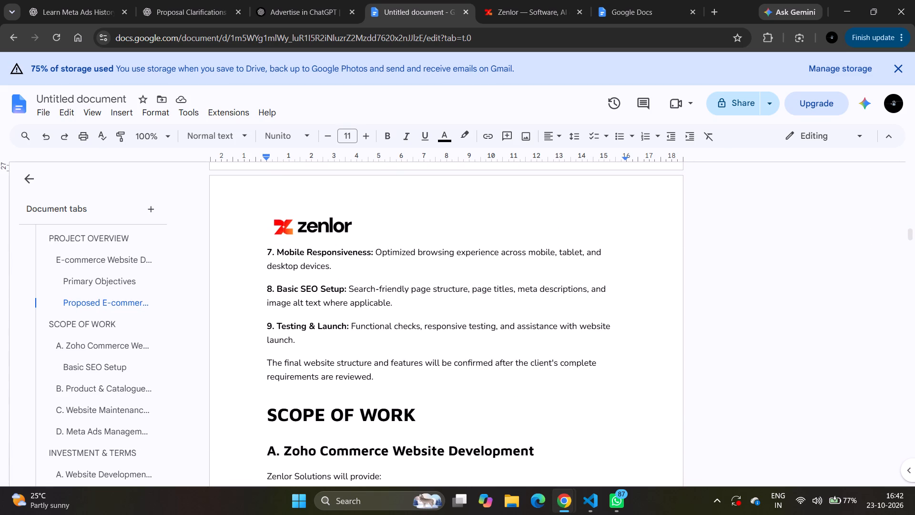
pyautogui.moveTo(306, 341); pyautogui.dragTo(318, 281)
pyautogui.scroll(2, 318, 281)
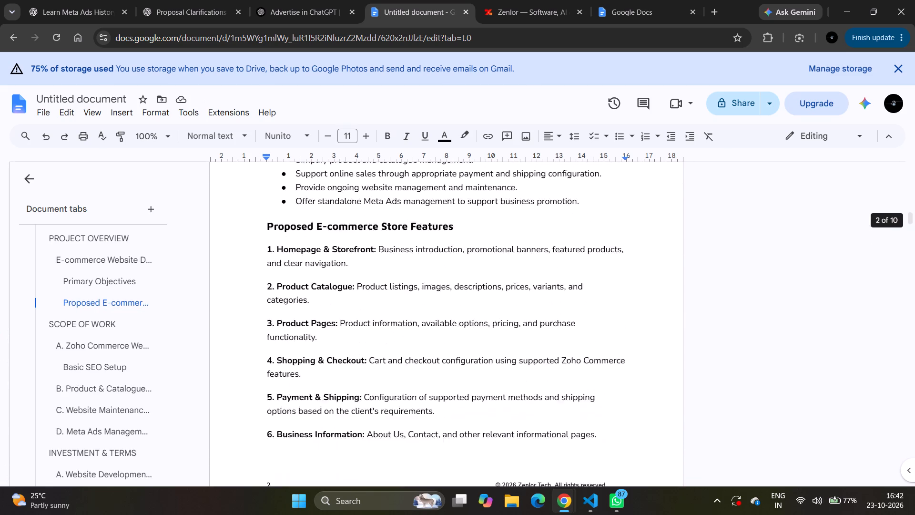
pyautogui.scroll(2, 318, 281)
pyautogui.keyDown('shift'); pyautogui.click(263, 280); pyautogui.keyUp('shift')
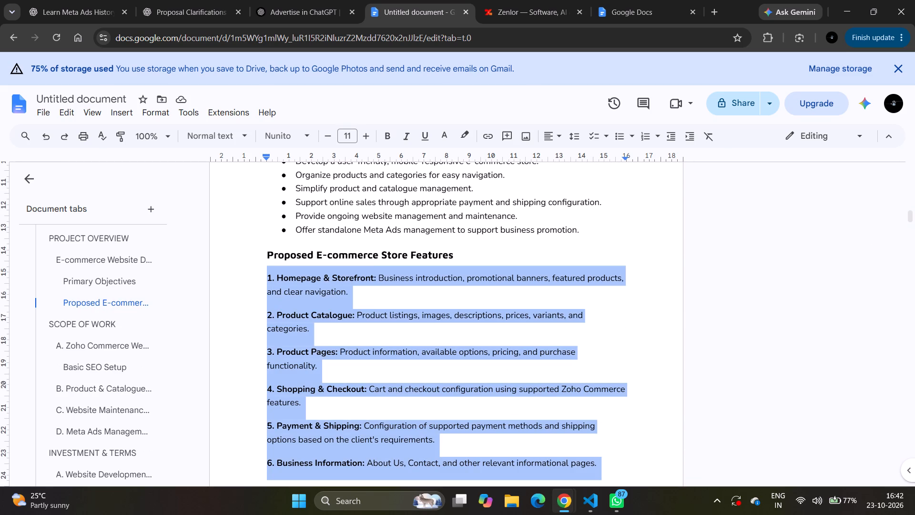
pyautogui.click(570, 129)
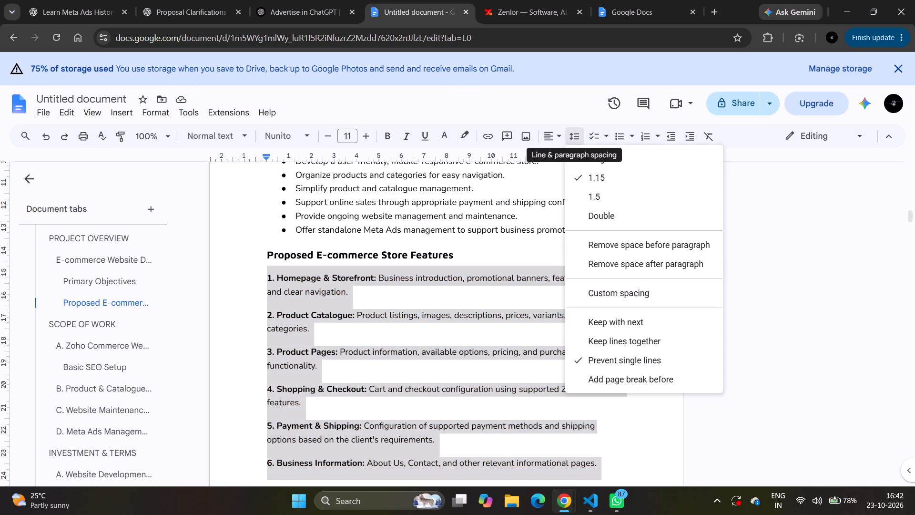
pyautogui.click(596, 256)
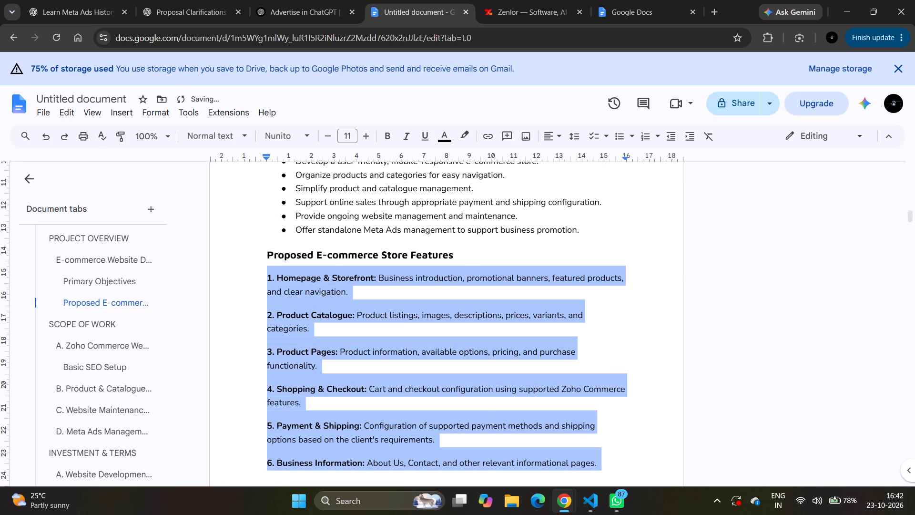
pyautogui.click(569, 142)
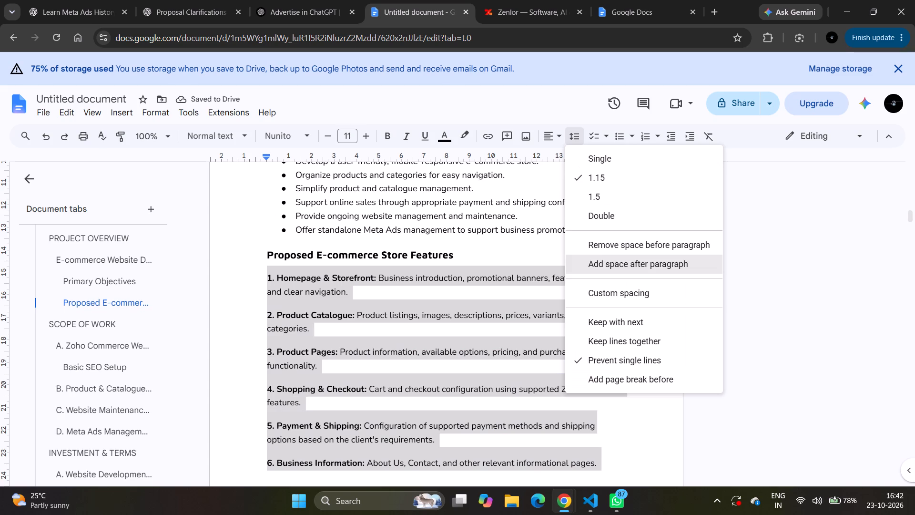
pyautogui.click(605, 245)
pyautogui.click(598, 308)
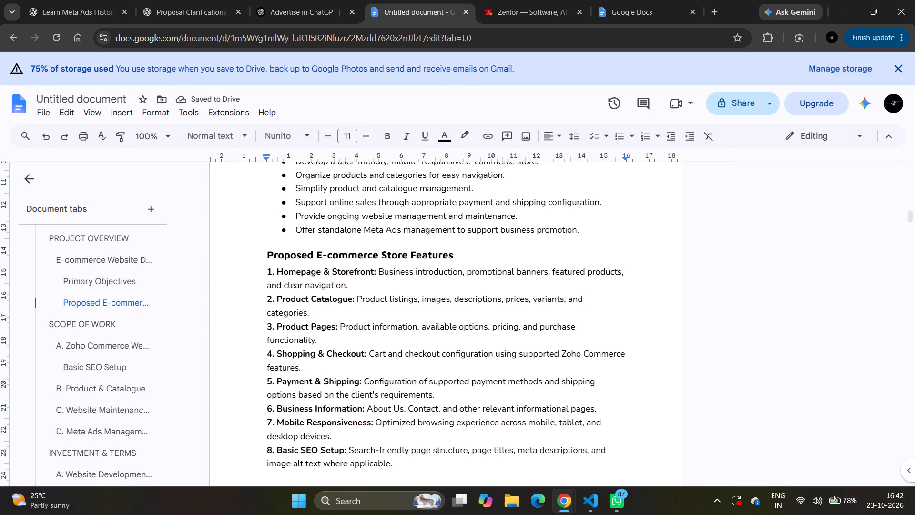
# Add space before the paragraphs of numbered items 1 to 9 under Proposed E-commerce Store Features.
pyautogui.scroll(-1, 412, 371)
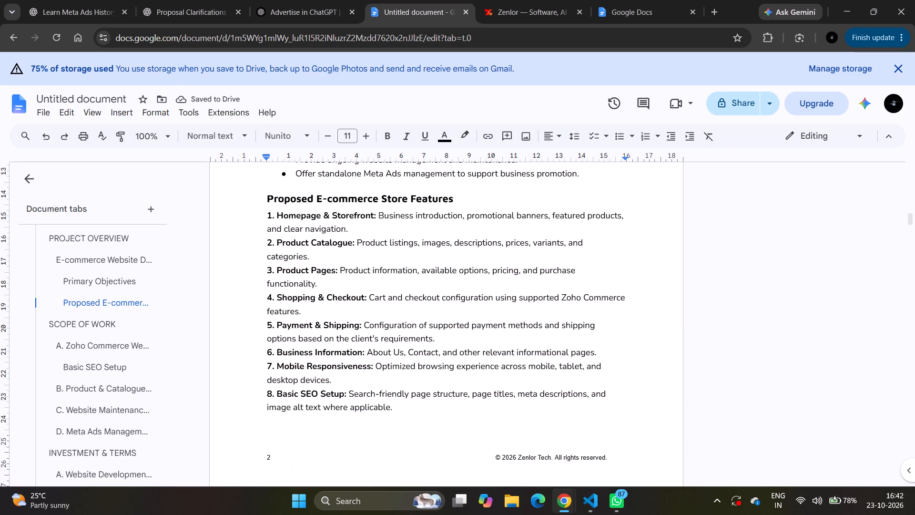
pyautogui.moveTo(267, 215); pyautogui.dragTo(346, 334)
pyautogui.scroll(-2, 346, 334)
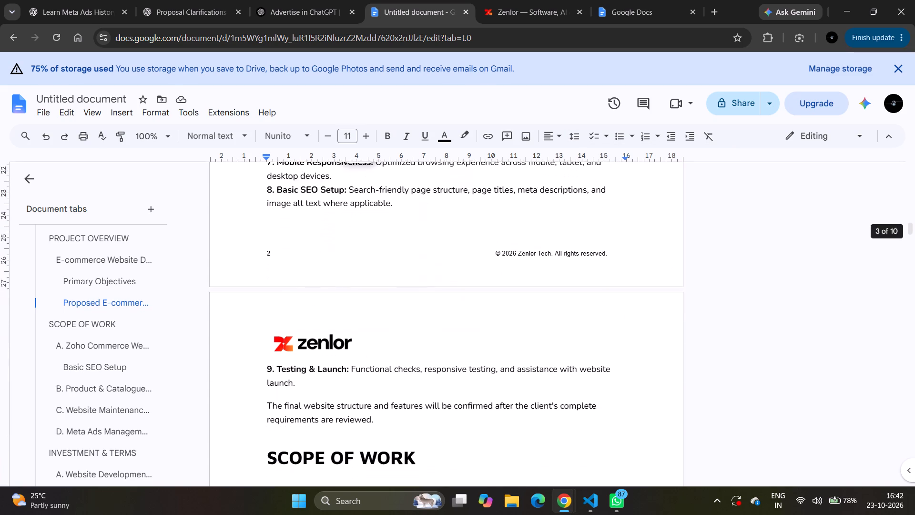
pyautogui.scroll(-1, 346, 334)
pyautogui.keyDown('shift'); pyautogui.click(300, 362); pyautogui.keyUp('shift')
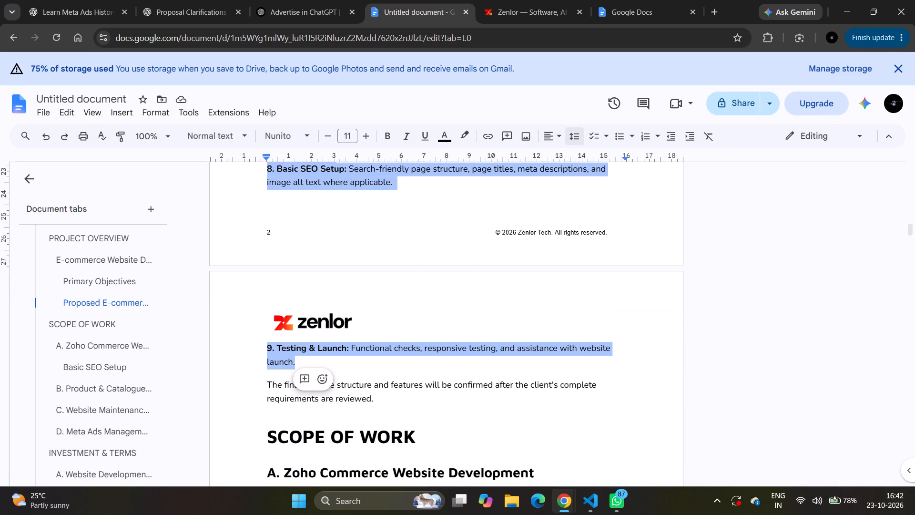
pyautogui.click(576, 142)
pyautogui.click(594, 245)
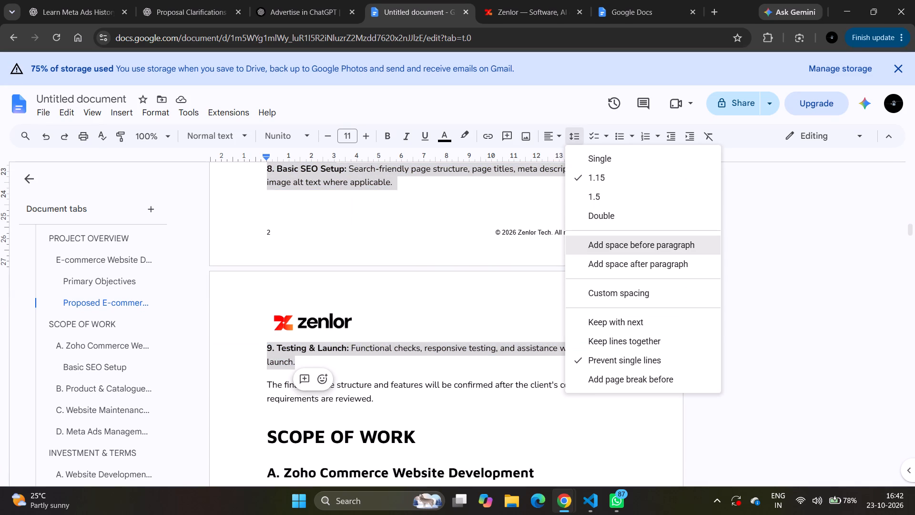
pyautogui.click(504, 282)
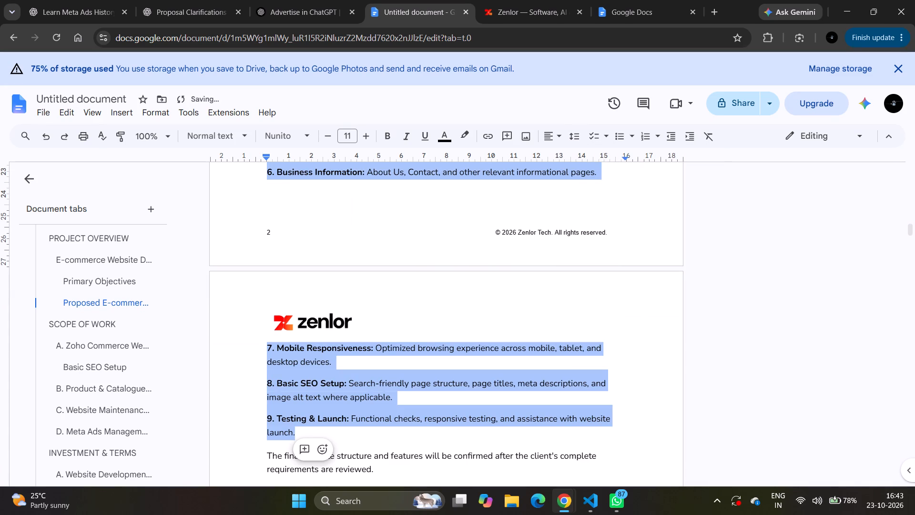
# Review the proposal's layout and content from the Proposed E-commerce Store Features list through Scope of Work, Investment & Terms and Package Inclusions to Project Terms.
pyautogui.scroll(2, 504, 282)
pyautogui.hscroll(1, 504, 282)
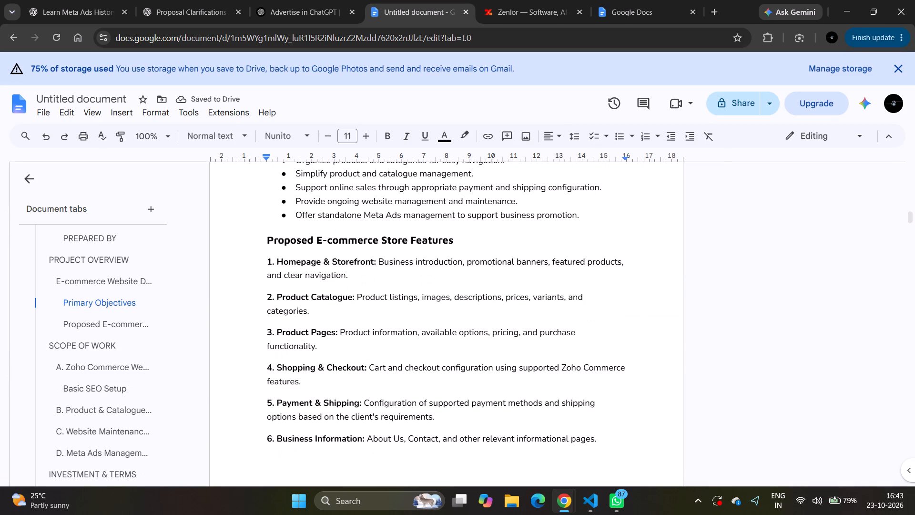
pyautogui.hscroll(1, 504, 282)
pyautogui.scroll(-2, 504, 282)
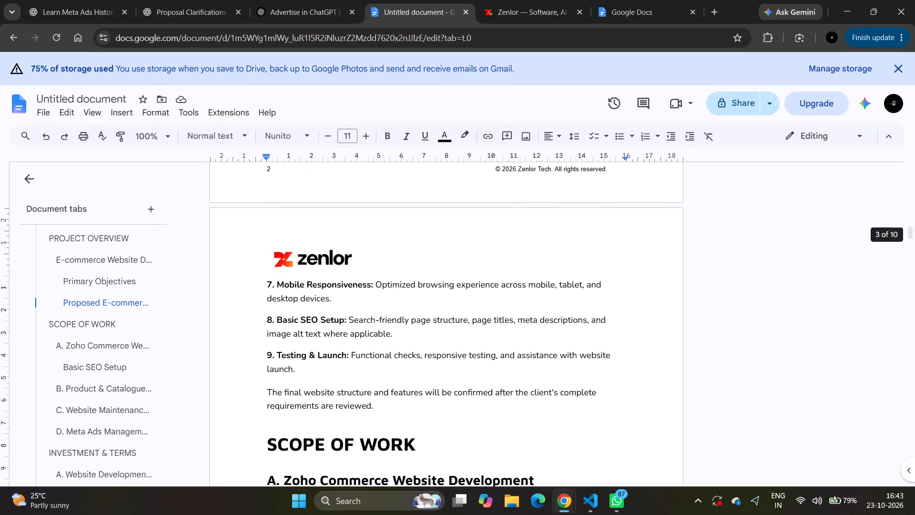
pyautogui.scroll(-3, 504, 282)
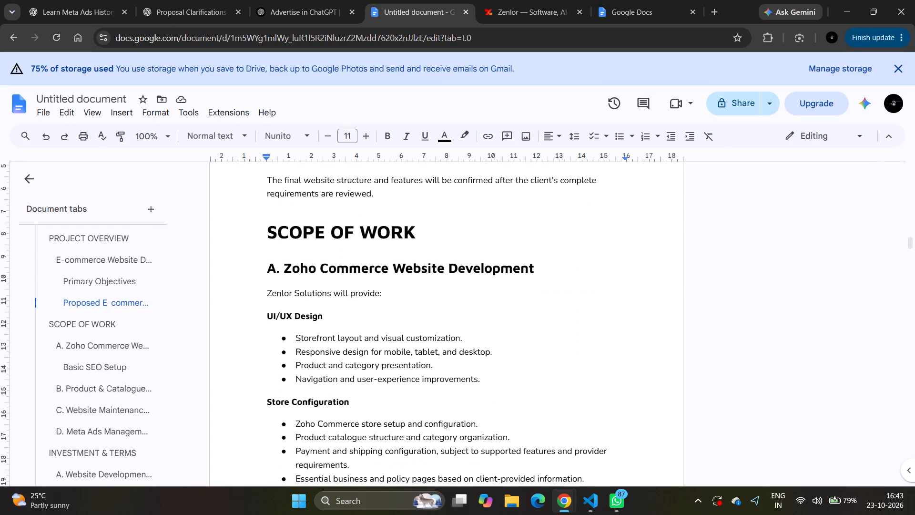
pyautogui.scroll(-1, 272, 298)
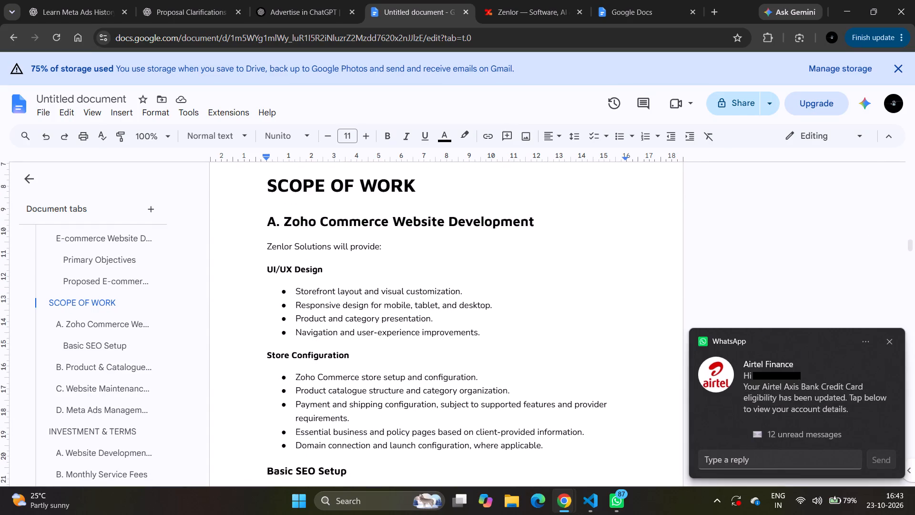
pyautogui.scroll(-2, 364, 311)
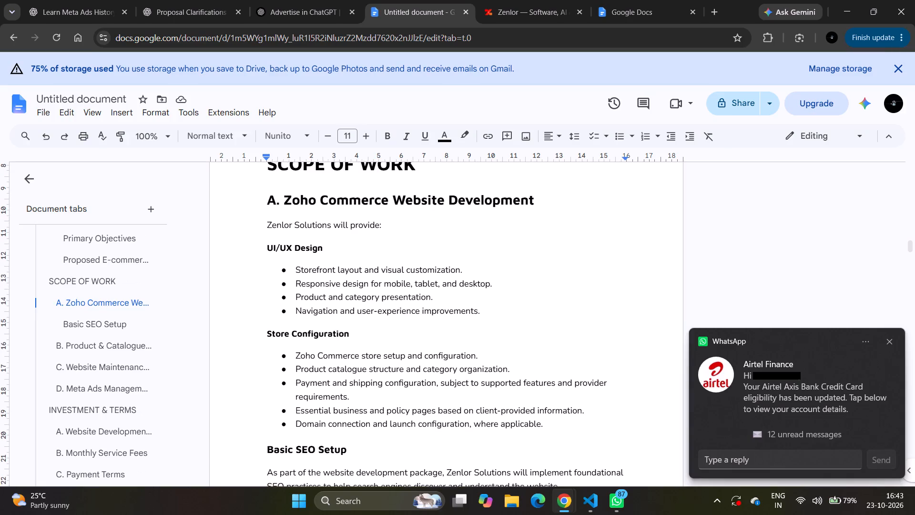
pyautogui.scroll(-2, 364, 311)
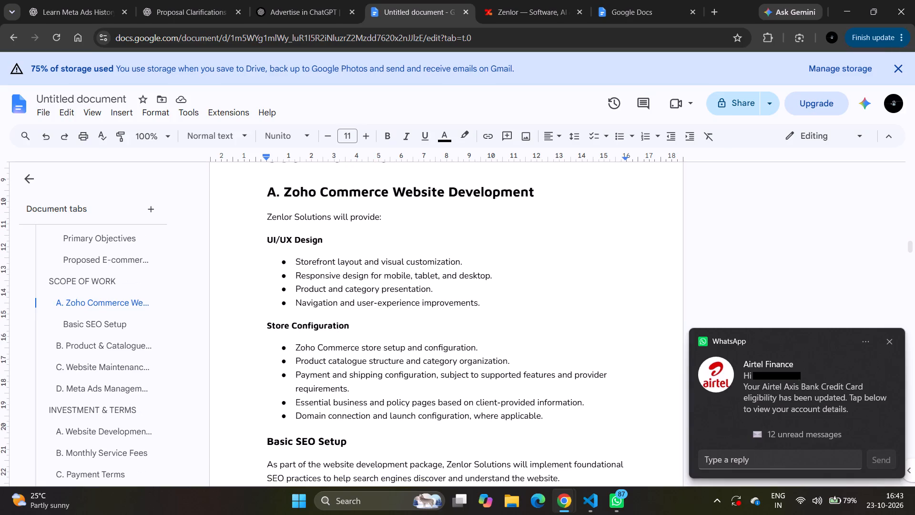
pyautogui.scroll(-2, 364, 311)
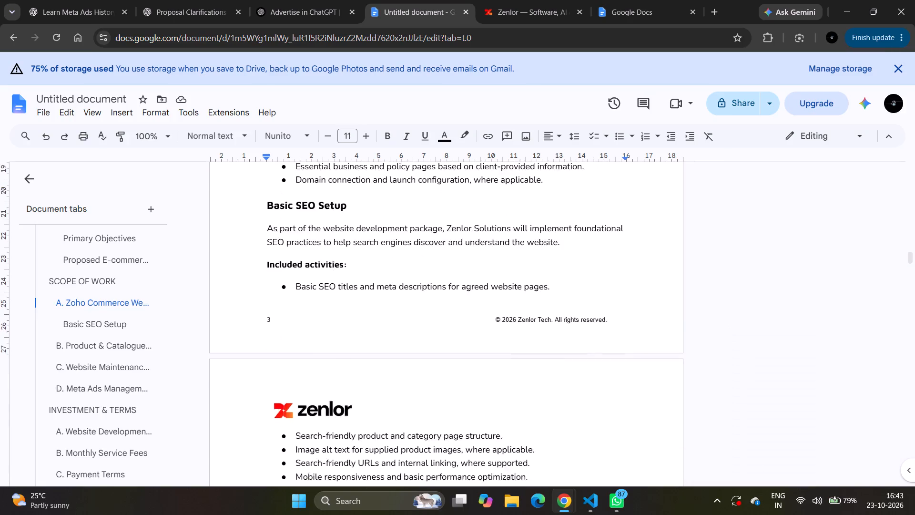
pyautogui.scroll(-2, 364, 311)
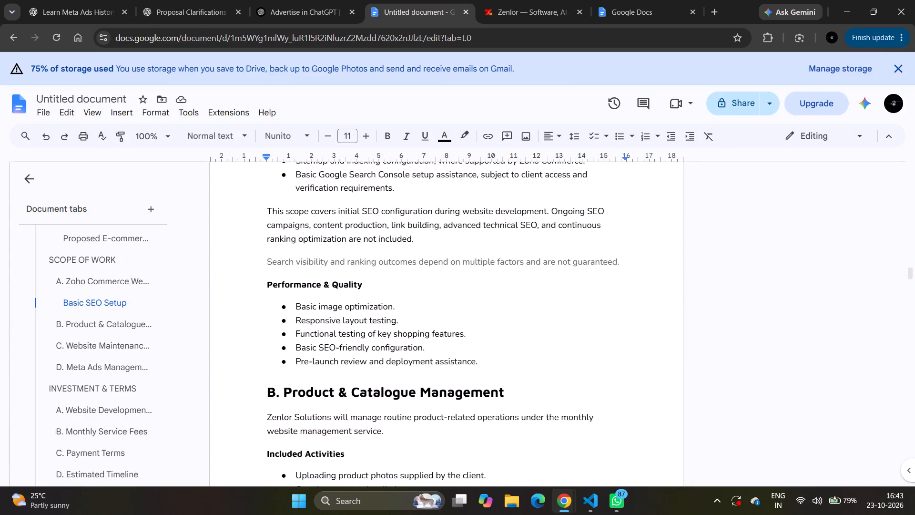
pyautogui.scroll(-4, 364, 311)
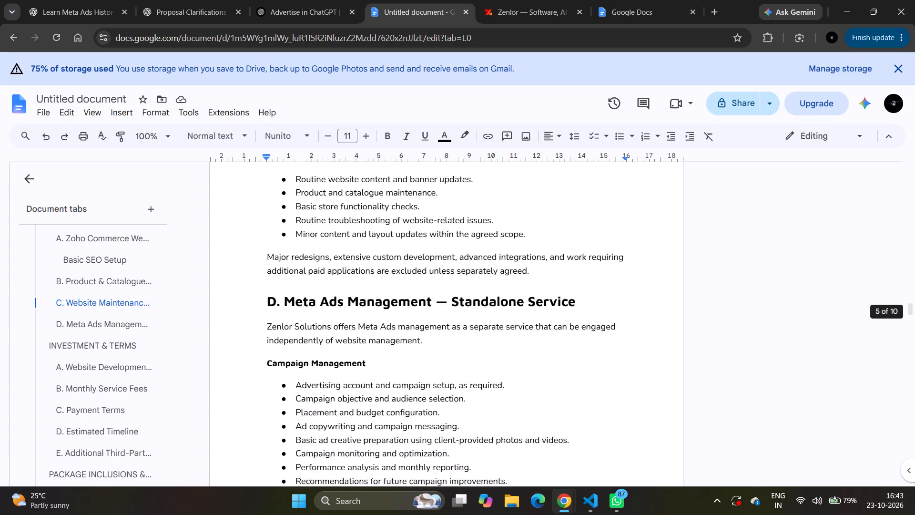
pyautogui.scroll(-4, 364, 311)
pyautogui.scroll(1, 364, 311)
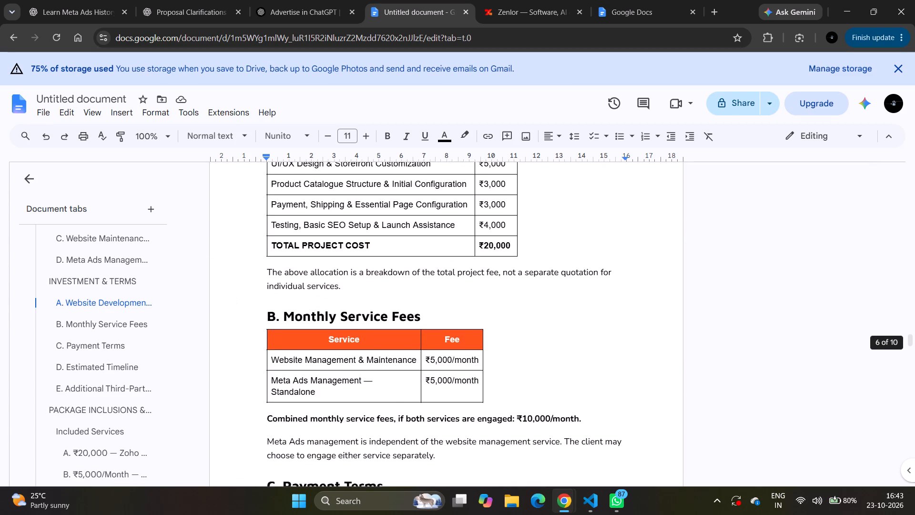
pyautogui.scroll(1, 364, 311)
pyautogui.scroll(-2, 364, 311)
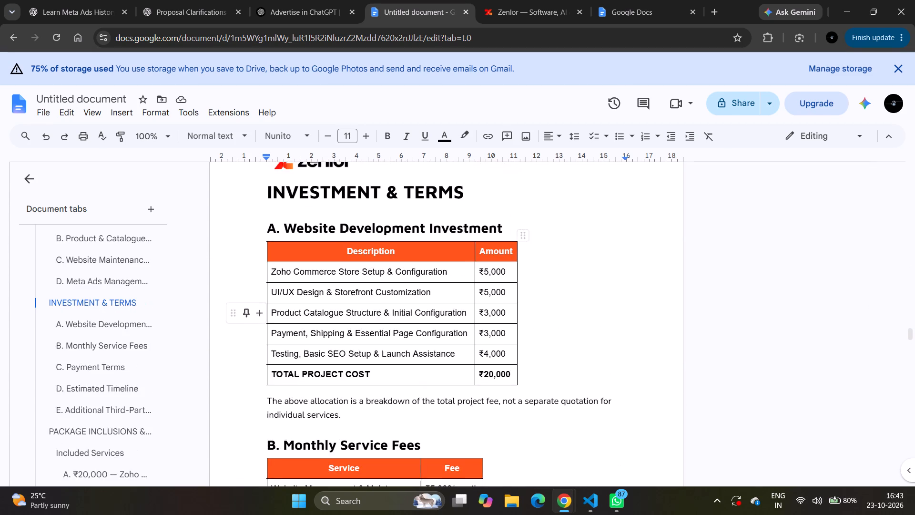
pyautogui.scroll(-3, 364, 311)
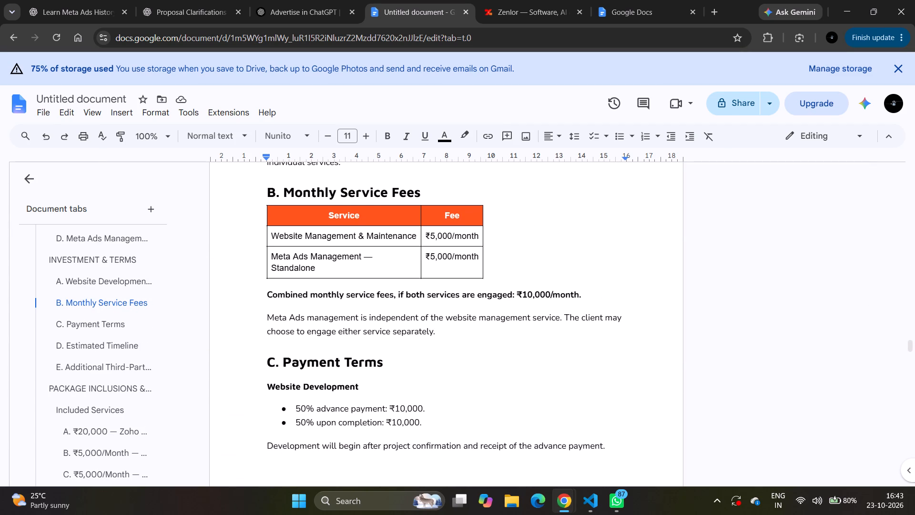
pyautogui.scroll(-1, 364, 311)
pyautogui.scroll(5, 364, 311)
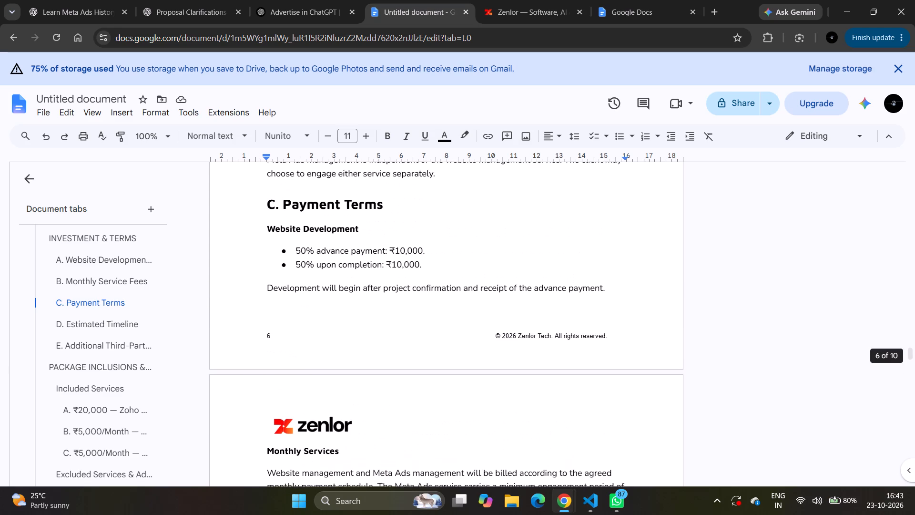
pyautogui.scroll(-3, 364, 311)
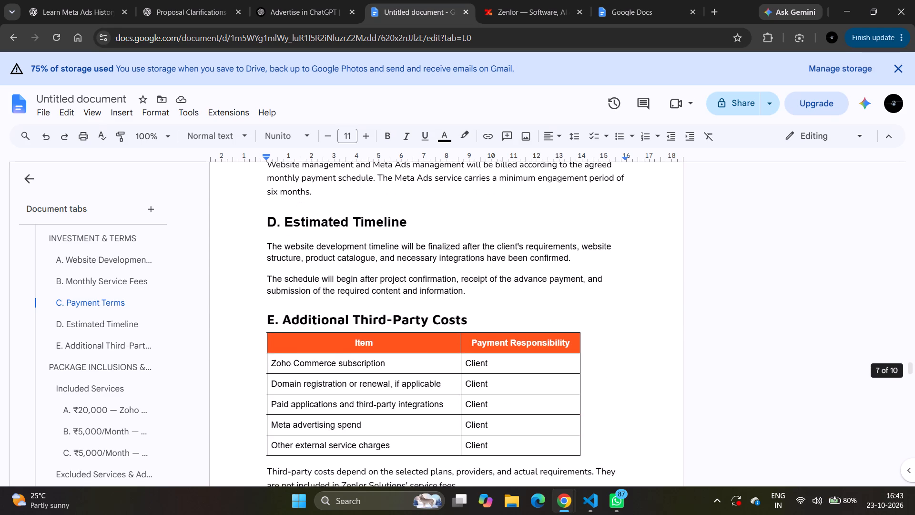
pyautogui.scroll(-2, 364, 311)
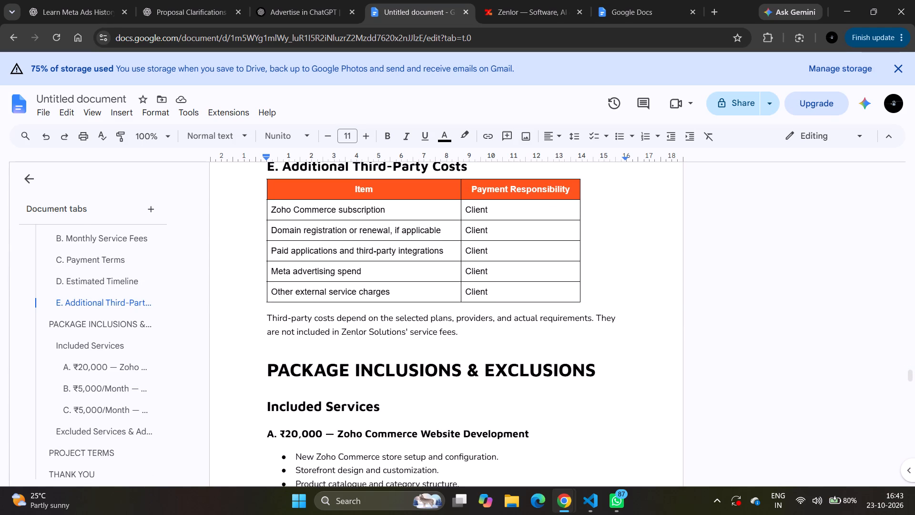
pyautogui.scroll(-3, 364, 311)
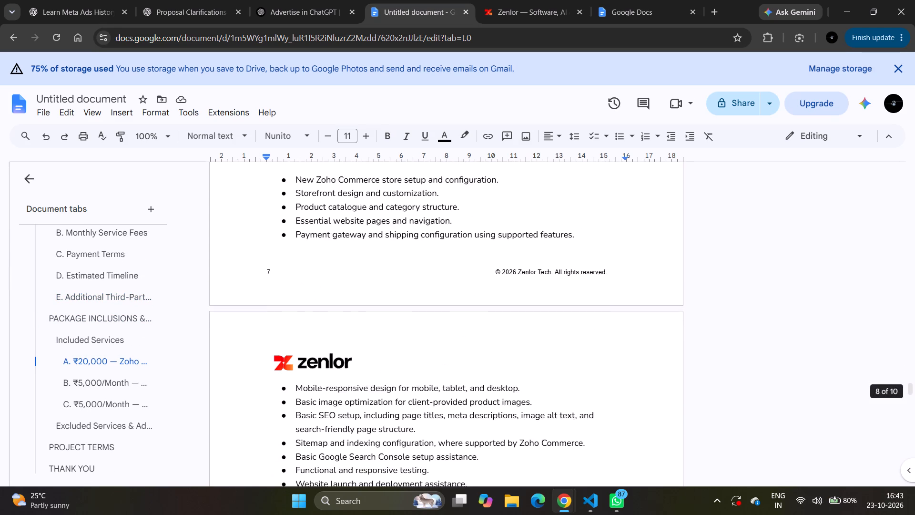
pyautogui.scroll(-6, 364, 311)
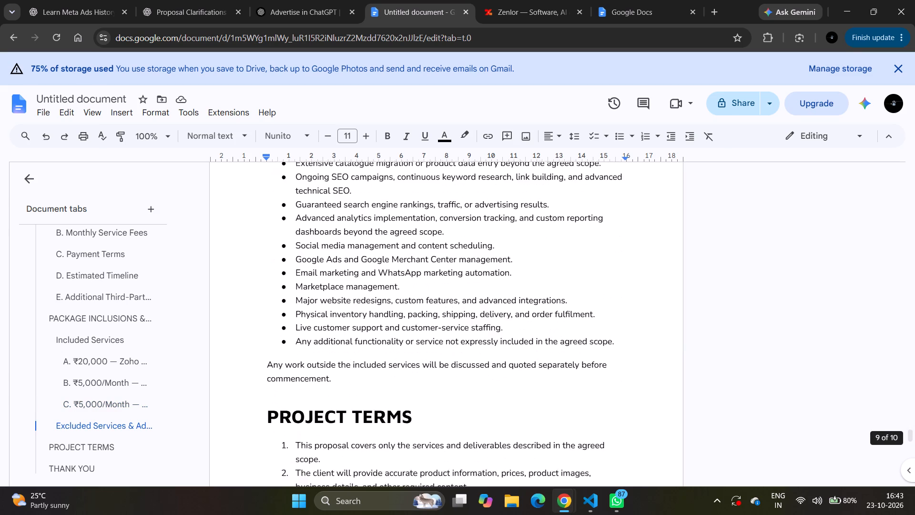
pyautogui.scroll(-3, 364, 311)
# Go back from Project Terms to Investment & Terms and examine the Website Development Investment and Monthly Service Fees tables.
pyautogui.scroll(8, 364, 311)
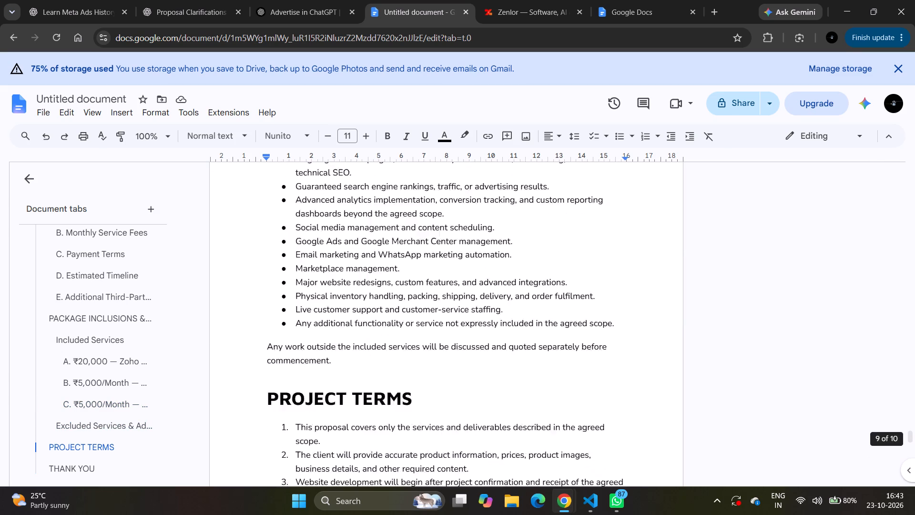
pyautogui.scroll(5, 364, 311)
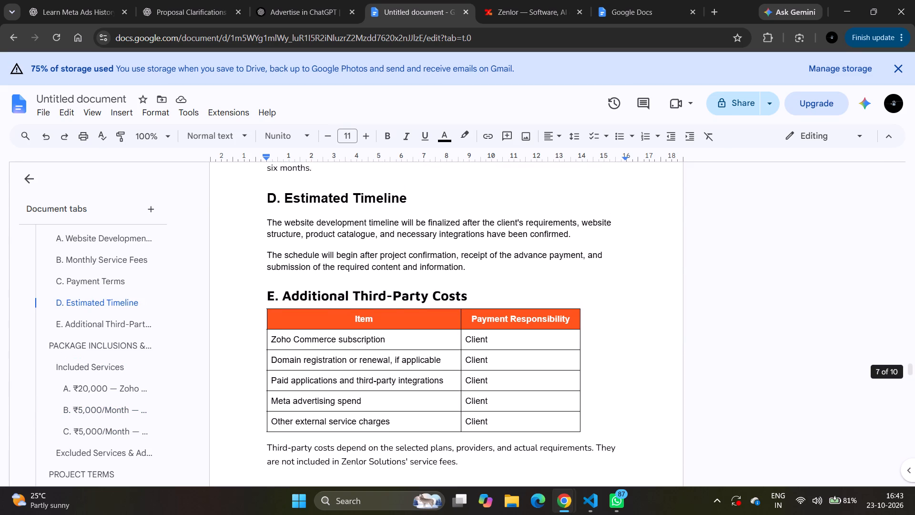
pyautogui.scroll(5, 364, 311)
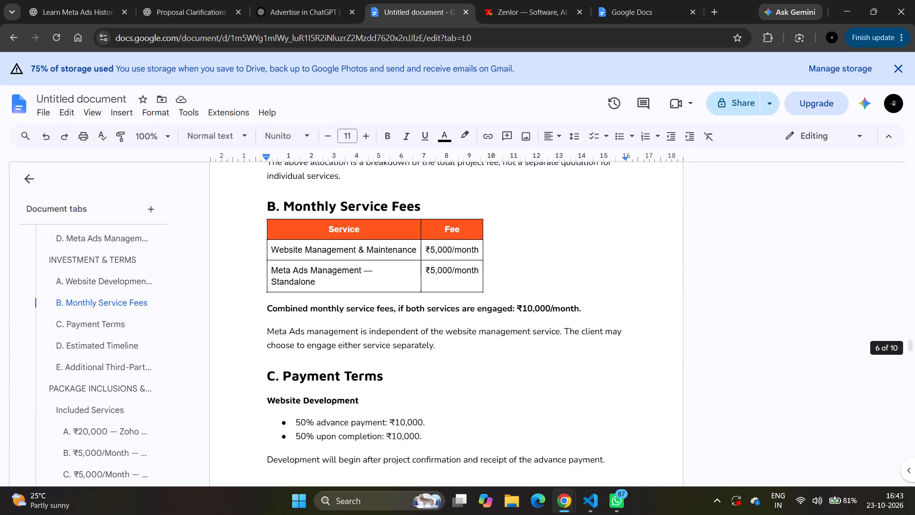
pyautogui.scroll(6, 364, 311)
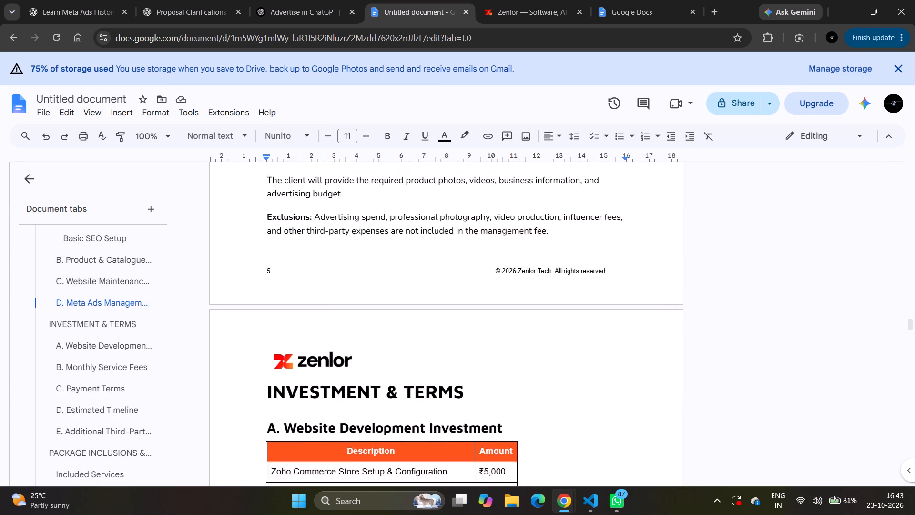
pyautogui.scroll(-2, 364, 311)
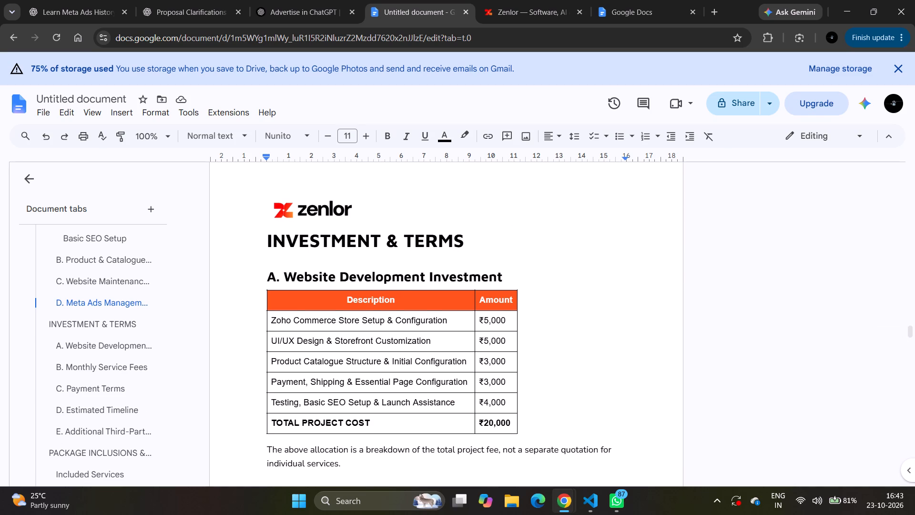
pyautogui.scroll(2, 364, 311)
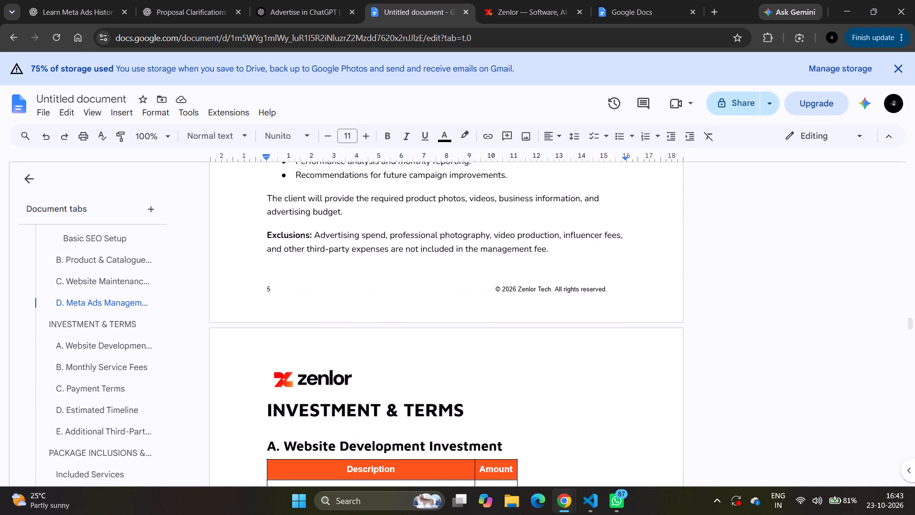
pyautogui.scroll(2, 364, 311)
pyautogui.hscroll(1, 364, 311)
pyautogui.scroll(-1, 364, 311)
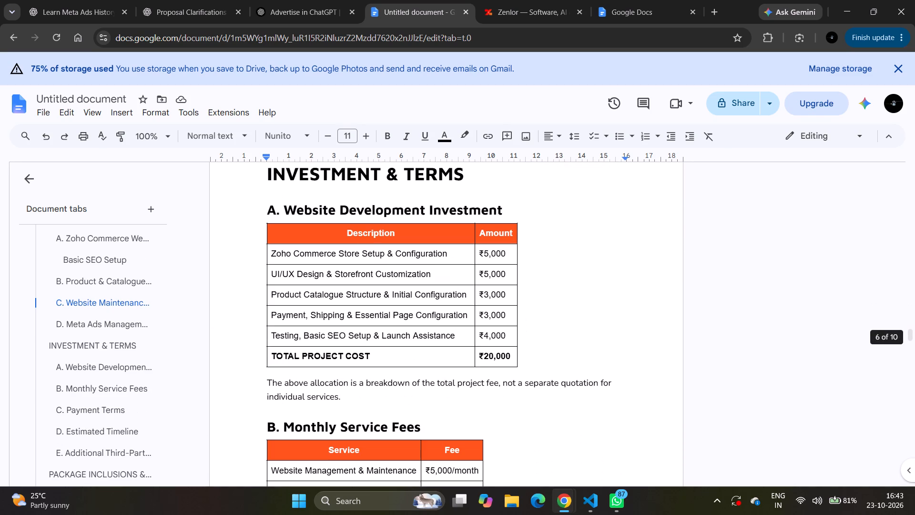
pyautogui.scroll(-1, 364, 311)
pyautogui.moveTo(267, 175); pyautogui.dragTo(364, 256)
pyautogui.scroll(-1, 364, 256)
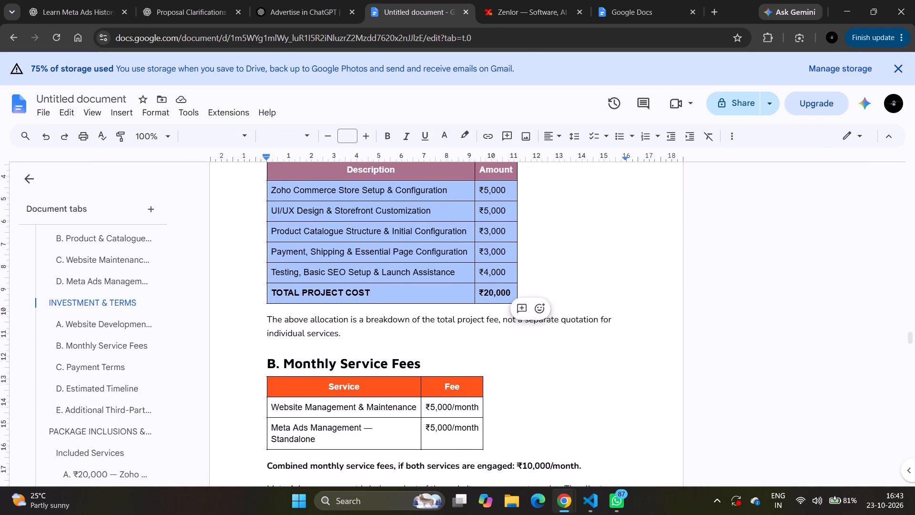
pyautogui.scroll(-2, 364, 256)
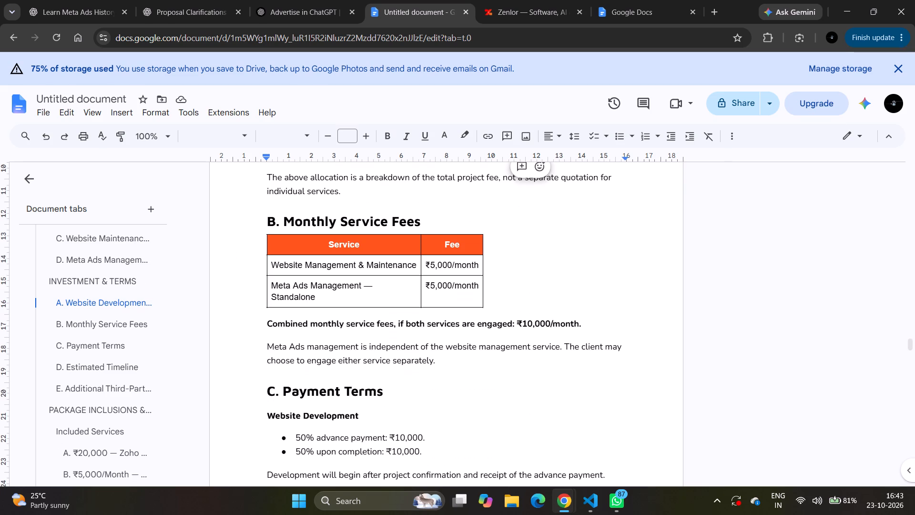
pyautogui.scroll(3, 422, 365)
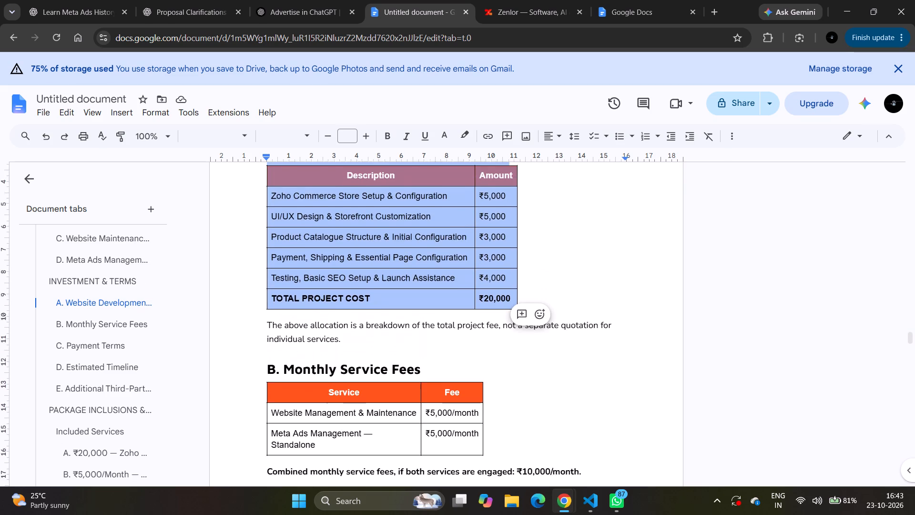
pyautogui.scroll(2, 422, 365)
pyautogui.scroll(-2, 422, 365)
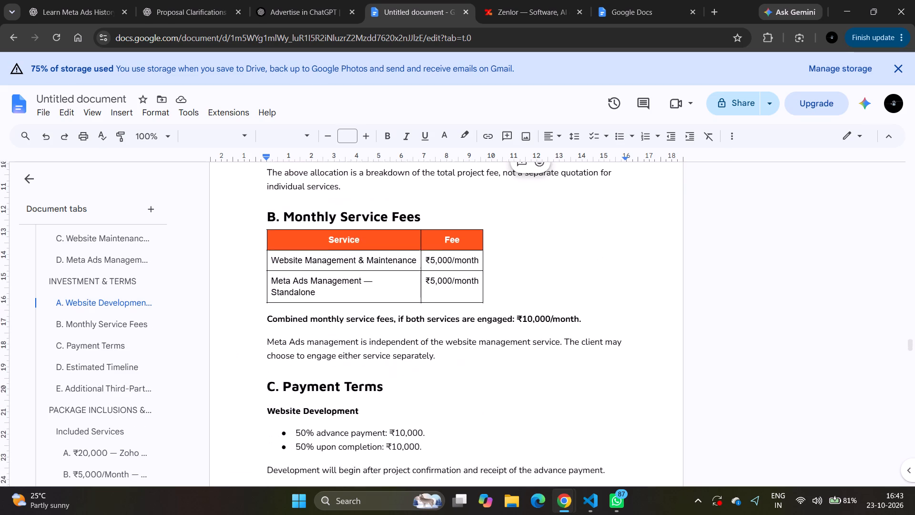
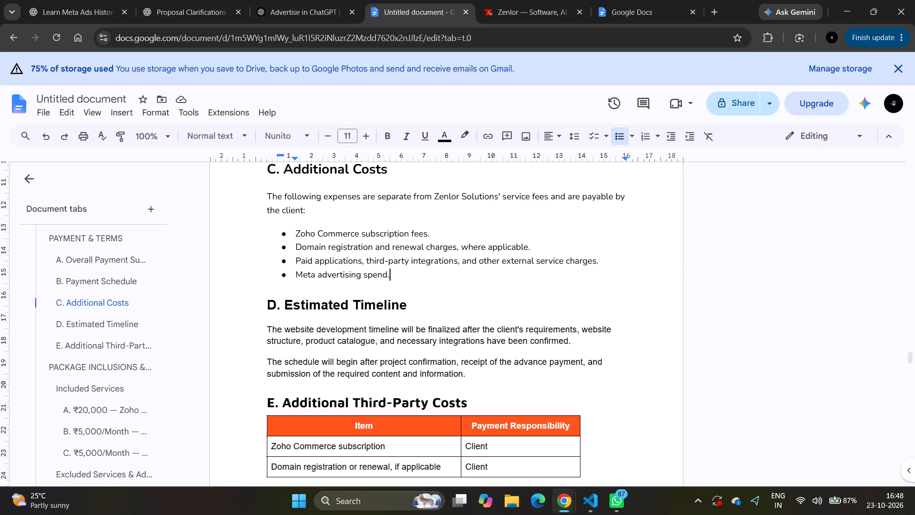
pyautogui.press('Return')
pyautogui.press('Return')
pyautogui.hotkey('ctrl', 'v')
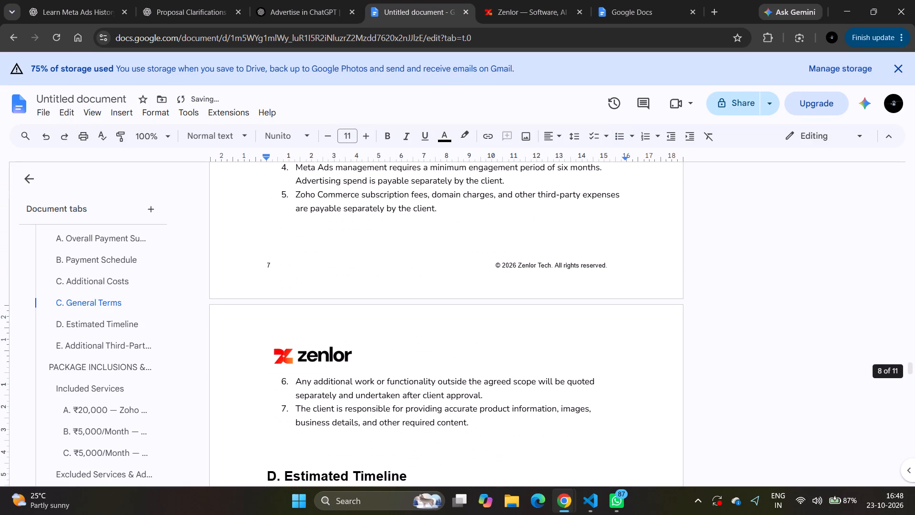
pyautogui.press('BackSpace')
# Change the "PAYMENT & TERMS" and "A. Overall Payment Summary" headings to the Maven font.
pyautogui.scroll(3, 577, 219)
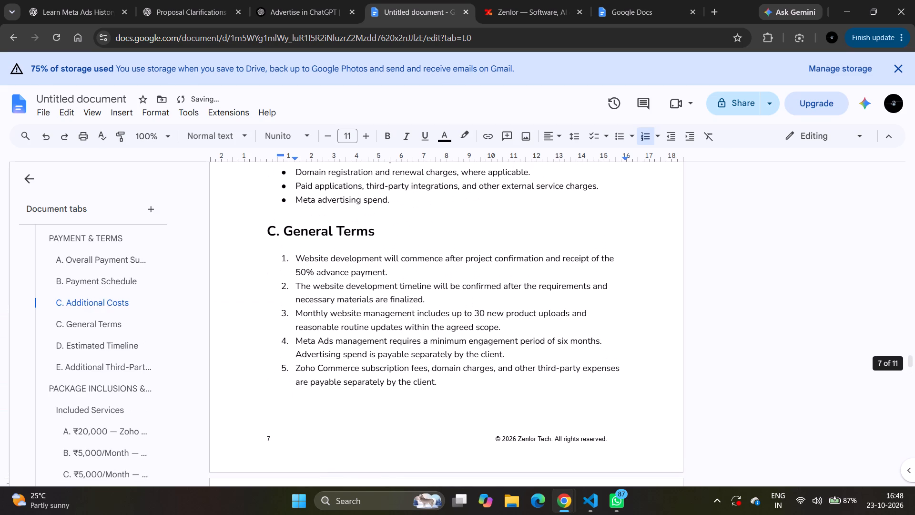
pyautogui.scroll(5, 577, 219)
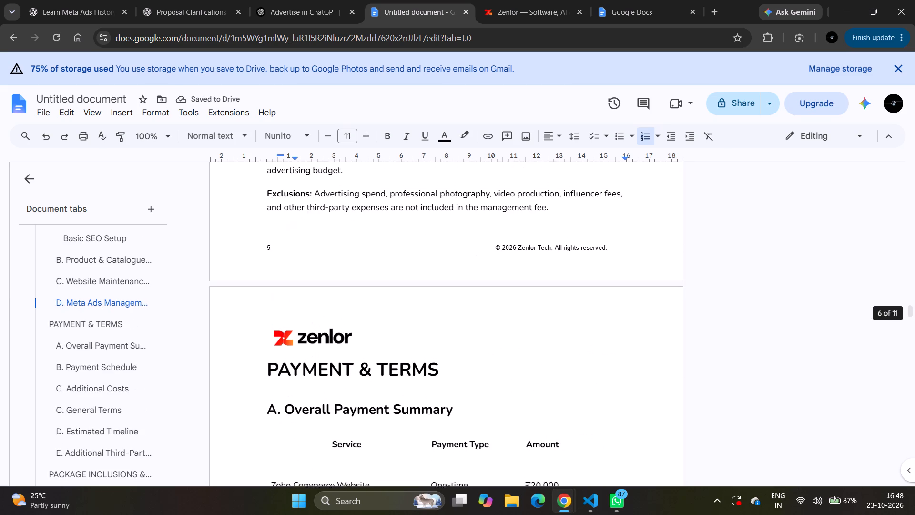
pyautogui.scroll(-2, 577, 219)
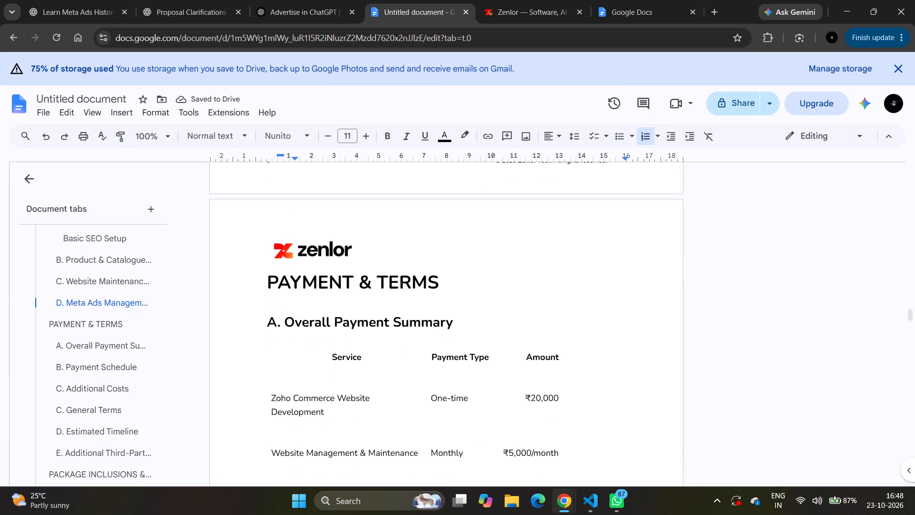
pyautogui.hscroll(1, 366, 278)
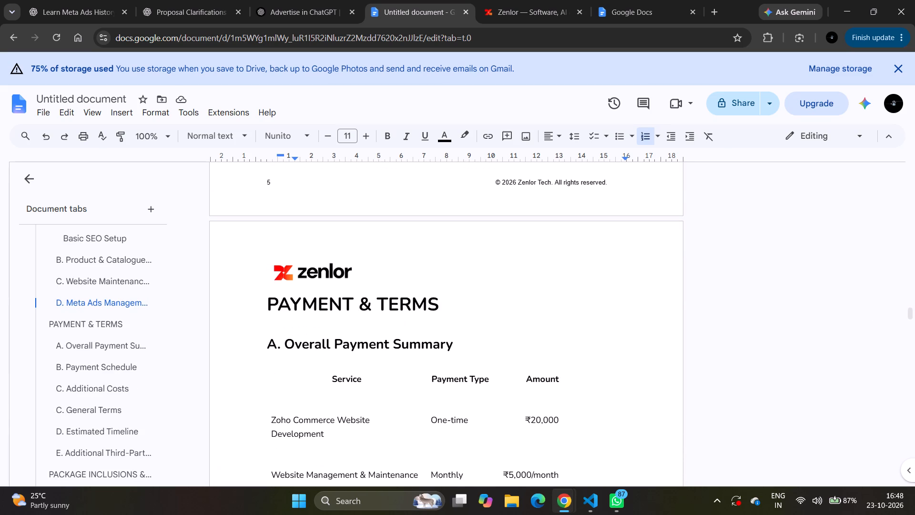
pyautogui.moveTo(264, 299); pyautogui.dragTo(457, 334)
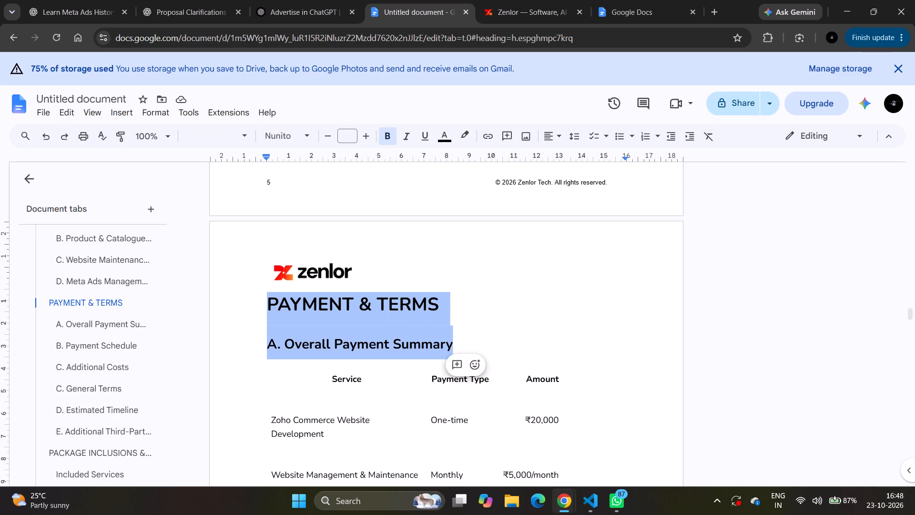
pyautogui.moveTo(289, 133); pyautogui.dragTo(296, 206)
pyautogui.click(296, 206)
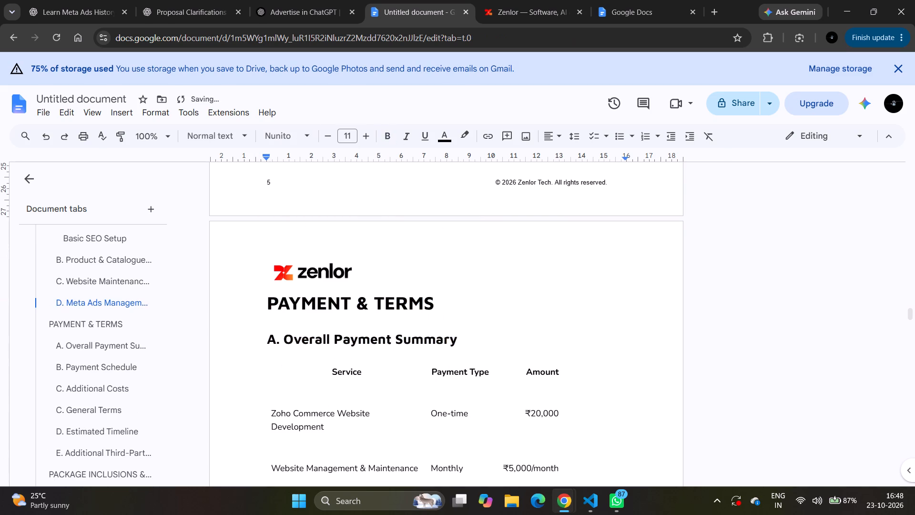
pyautogui.click(297, 332)
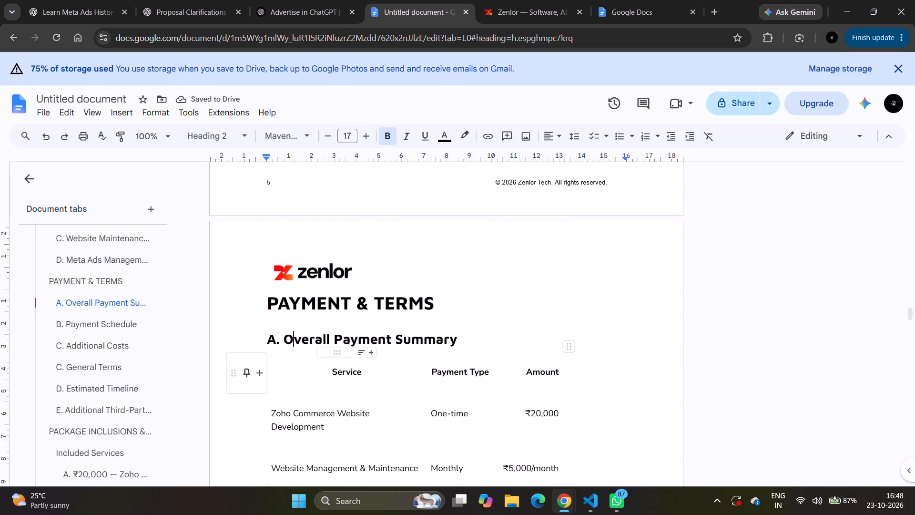
# Give all cells of the Overall Payment Summary table 0.5pt borders.
pyautogui.moveTo(331, 373); pyautogui.dragTo(486, 415)
pyautogui.scroll(-3, 486, 415)
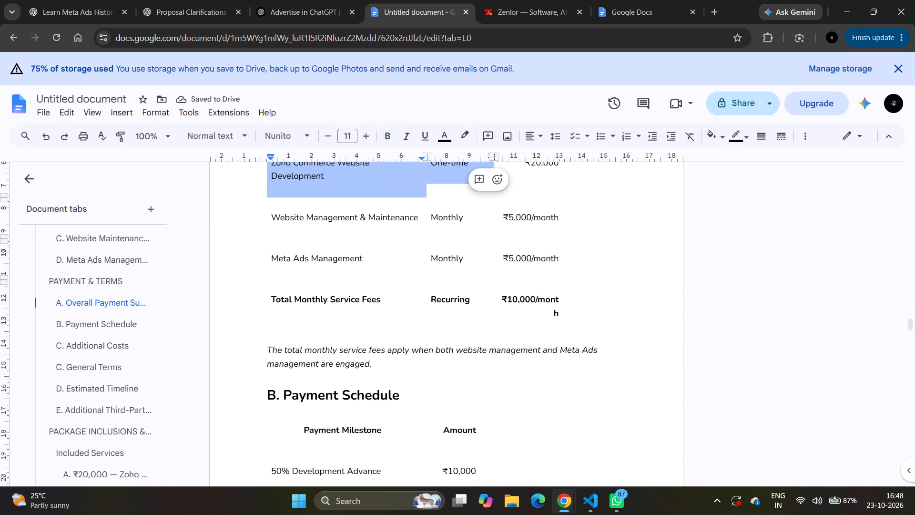
pyautogui.keyDown('shift'); pyautogui.click(560, 318); pyautogui.keyUp('shift')
pyautogui.scroll(2, 566, 247)
pyautogui.click(557, 251)
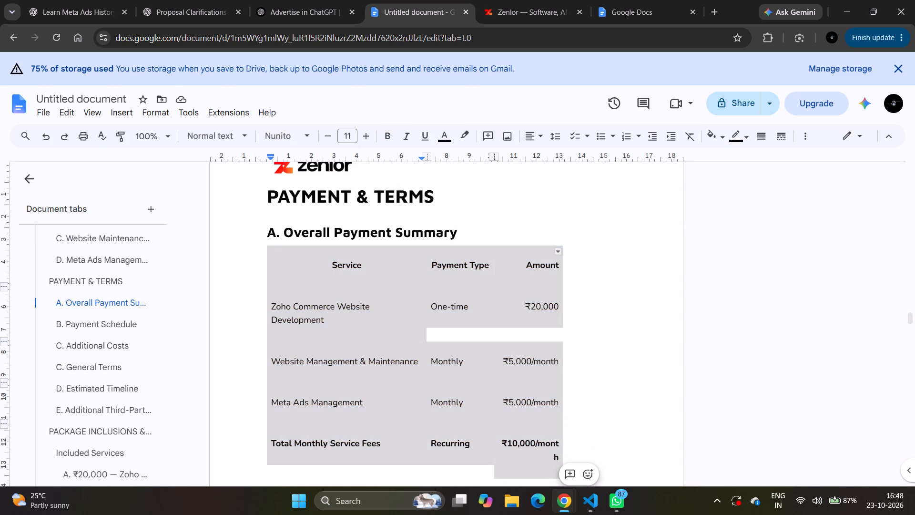
pyautogui.click(532, 209)
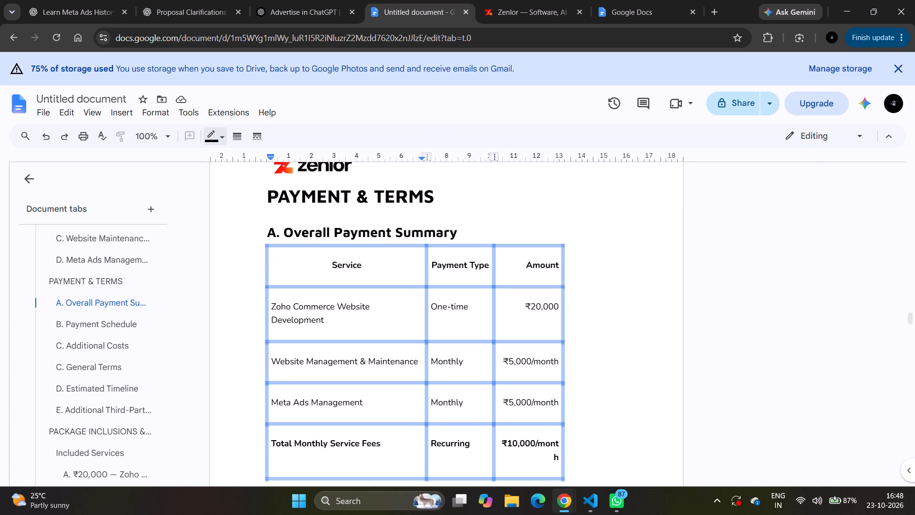
pyautogui.click(230, 137)
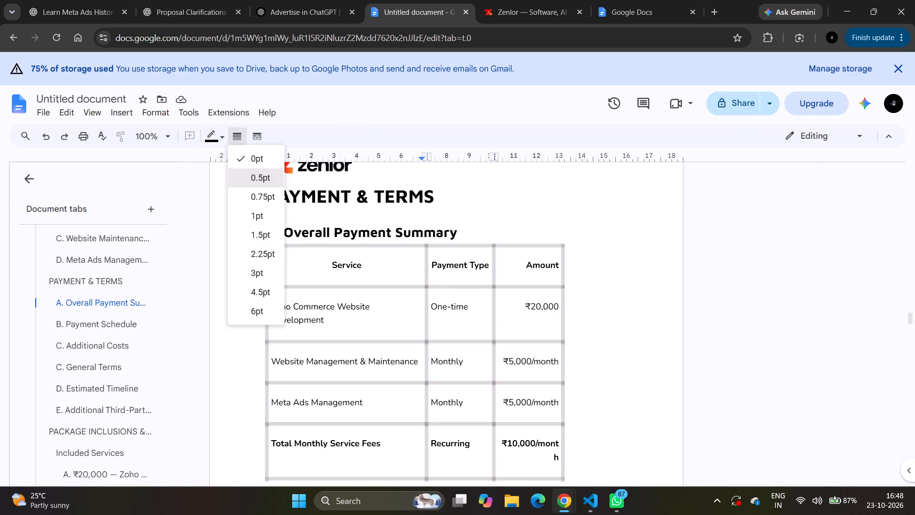
pyautogui.click(247, 169)
# Widen the Amount column to about the 14 cm ruler mark so "₹10,000/month" fits on one line.
pyautogui.moveTo(564, 255); pyautogui.dragTo(573, 256)
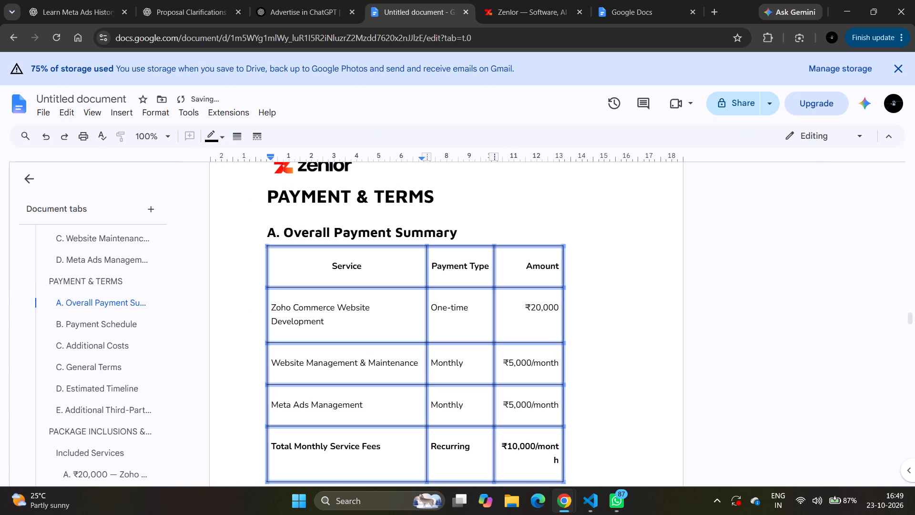
pyautogui.moveTo(573, 256); pyautogui.dragTo(585, 257)
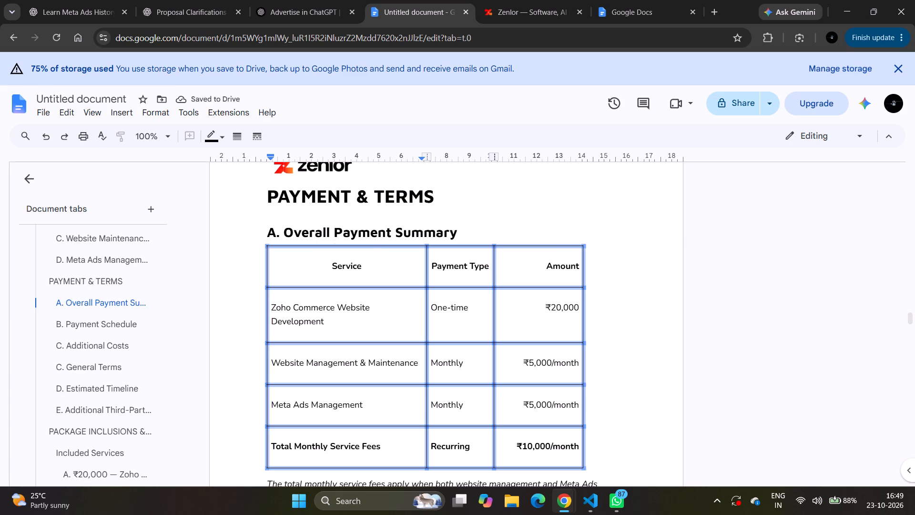
# Fill the Overall Payment Summary table's header row with the custom orange colour.
pyautogui.moveTo(325, 265); pyautogui.dragTo(544, 266)
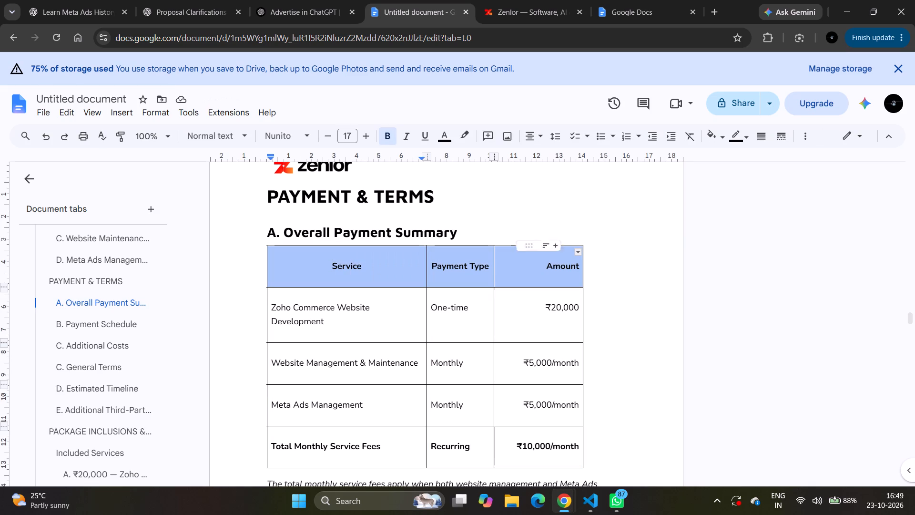
pyautogui.moveTo(544, 266); pyautogui.dragTo(562, 268)
pyautogui.click(732, 138)
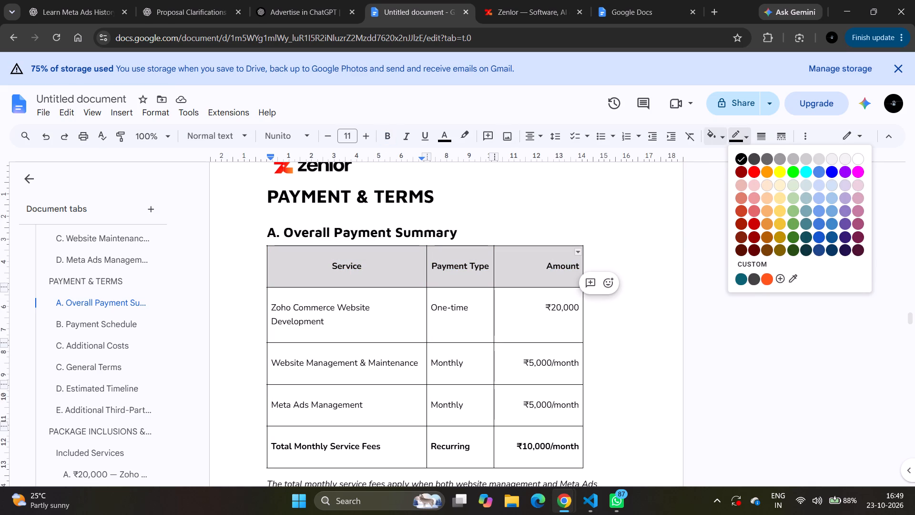
pyautogui.click(713, 130)
pyautogui.click(743, 295)
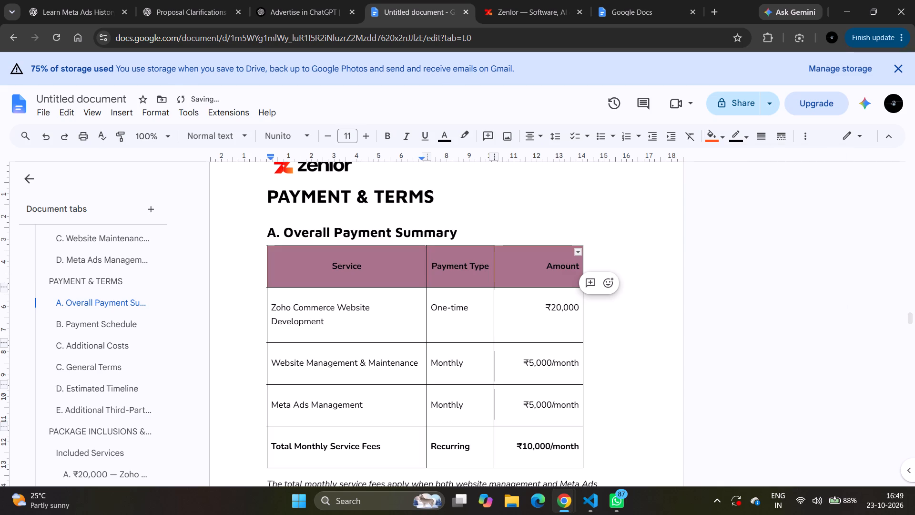
# Set the header row text of the Overall Payment Summary table to white.
pyautogui.click(452, 132)
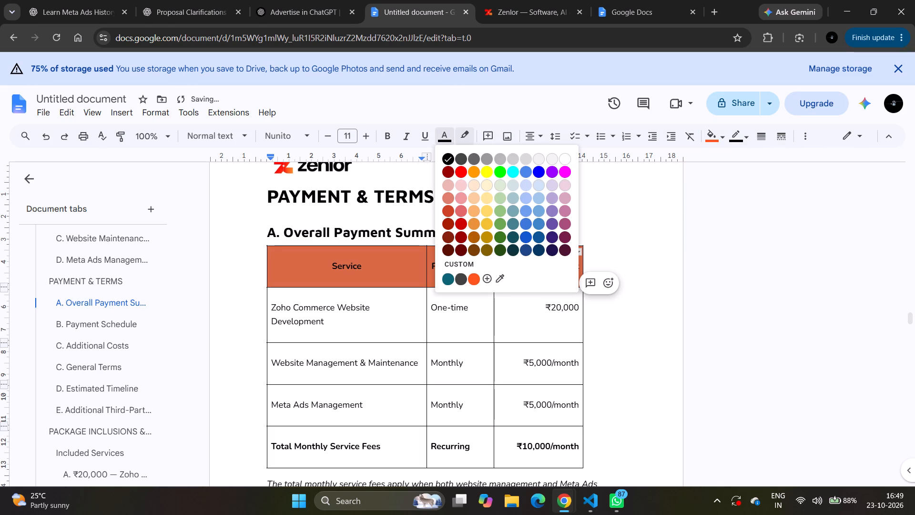
pyautogui.click(566, 158)
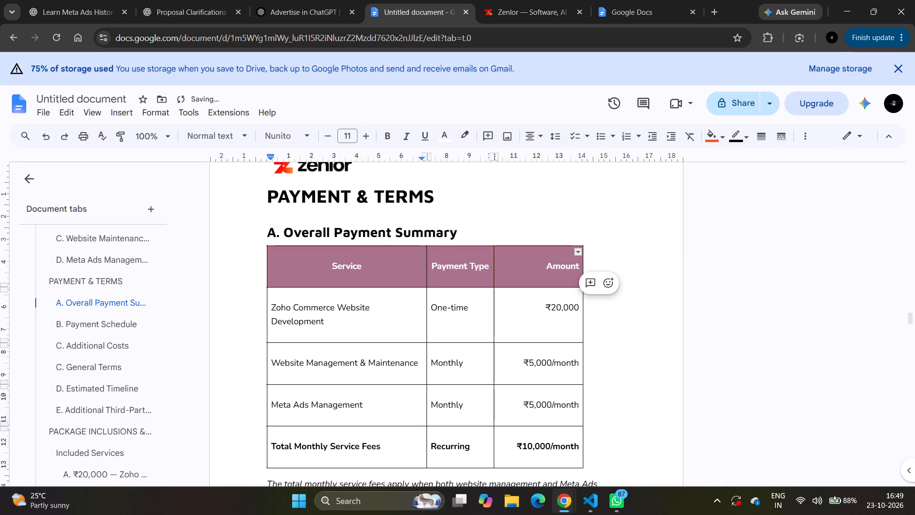
# Remove the paragraph spacing before and after the text in all cells of the Overall Payment Summary table.
pyautogui.click(382, 285)
pyautogui.moveTo(312, 269); pyautogui.dragTo(517, 350)
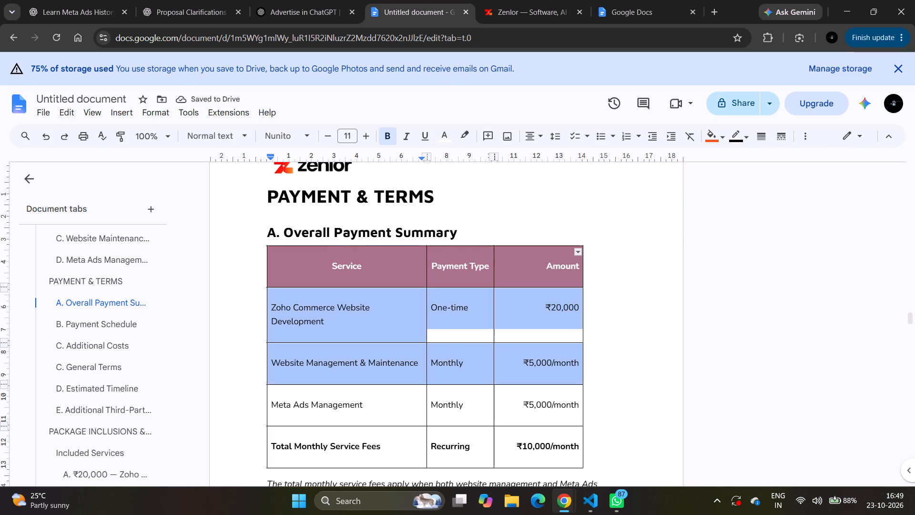
pyautogui.moveTo(517, 350); pyautogui.dragTo(535, 434)
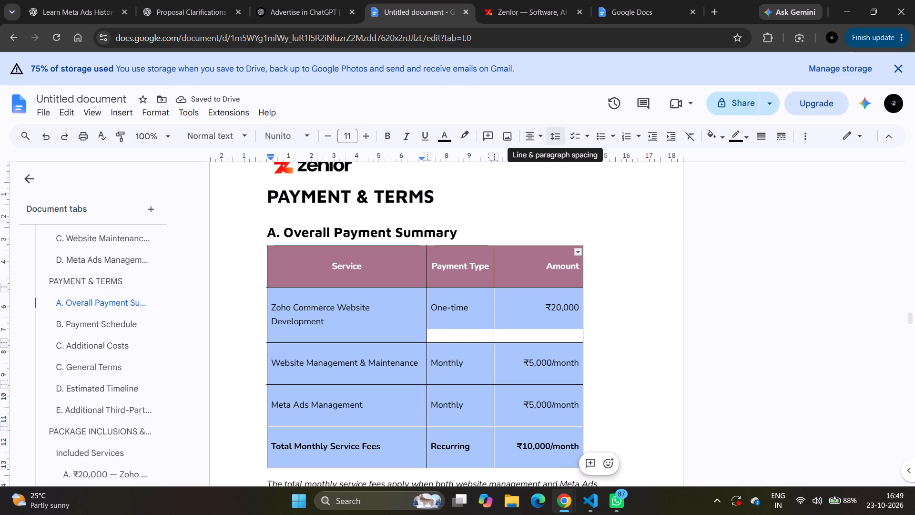
pyautogui.click(556, 138)
pyautogui.click(611, 245)
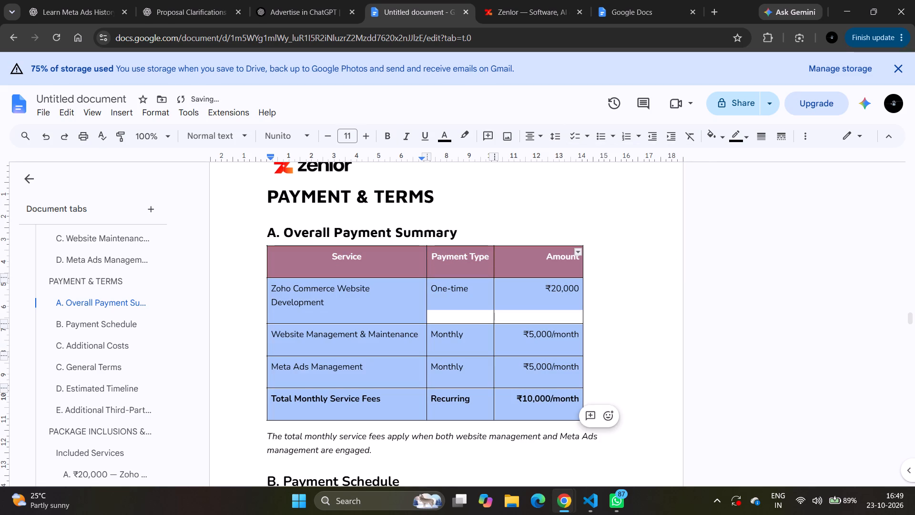
pyautogui.click(554, 133)
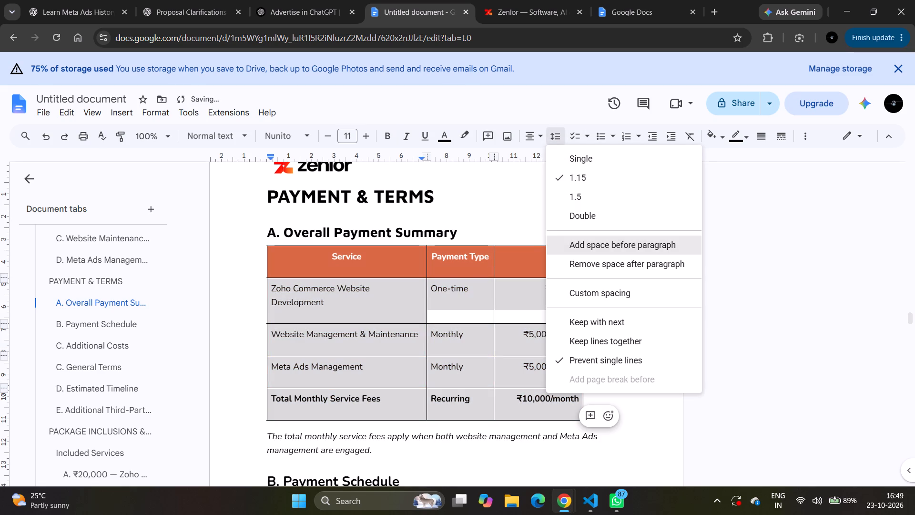
pyautogui.click(583, 259)
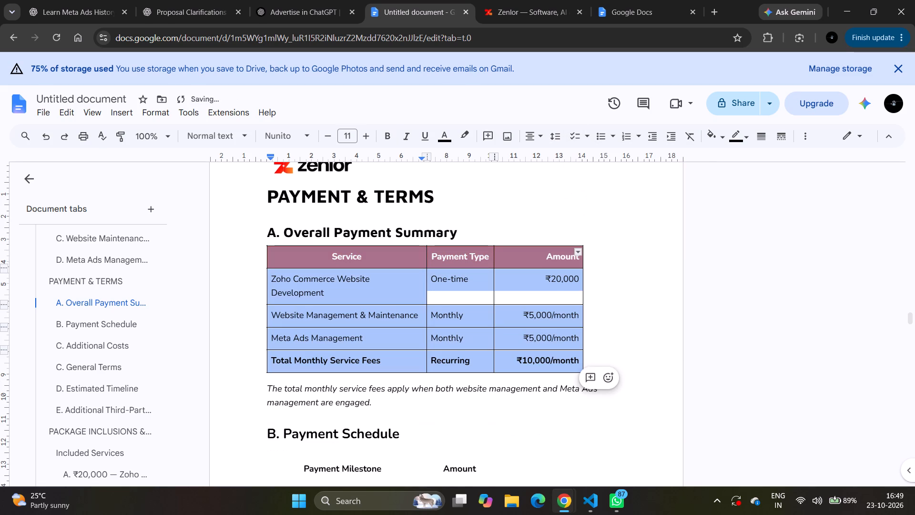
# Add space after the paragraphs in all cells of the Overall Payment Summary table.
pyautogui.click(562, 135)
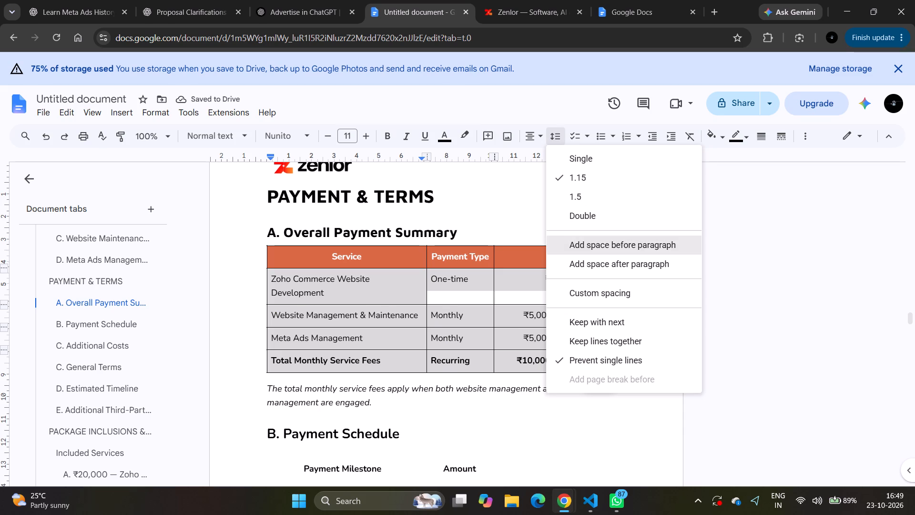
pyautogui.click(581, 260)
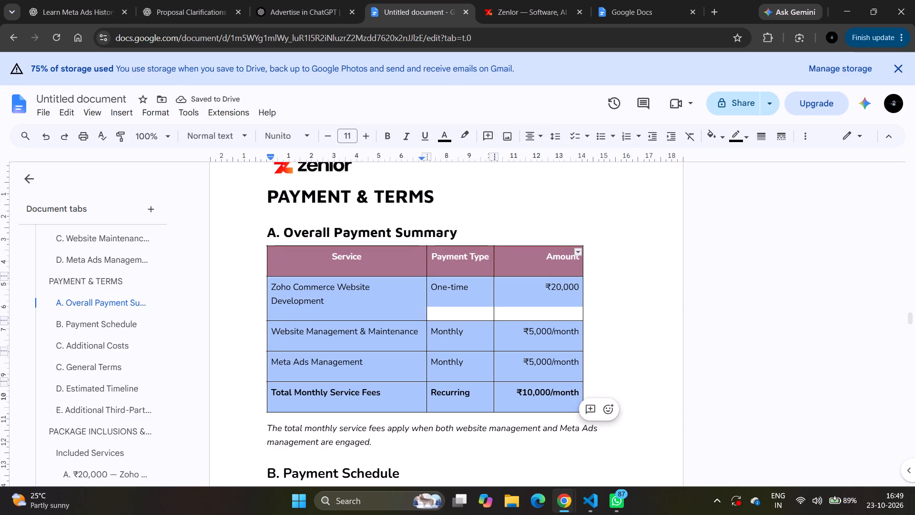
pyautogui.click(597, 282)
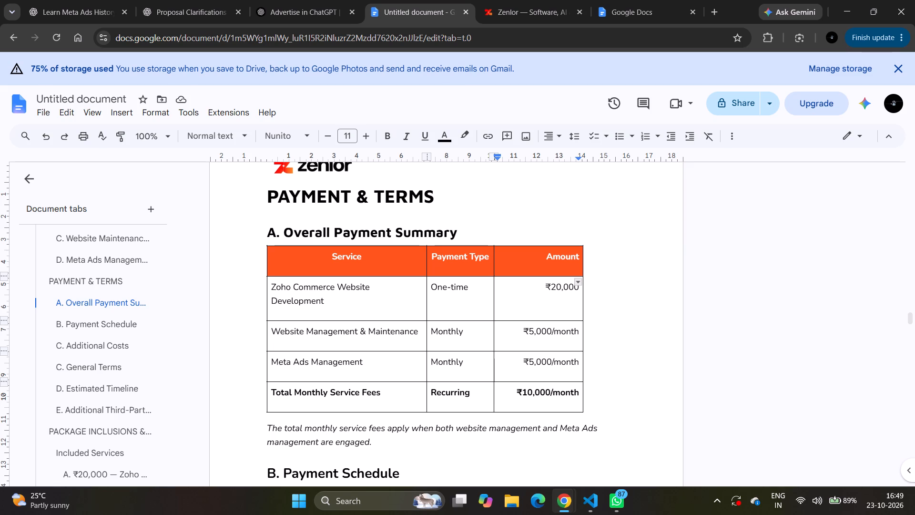
# Widen the Overall Payment Summary table's columns so each entry fits on one line, extending the table to about the 15 cm ruler mark.
pyautogui.moveTo(427, 280); pyautogui.dragTo(440, 283)
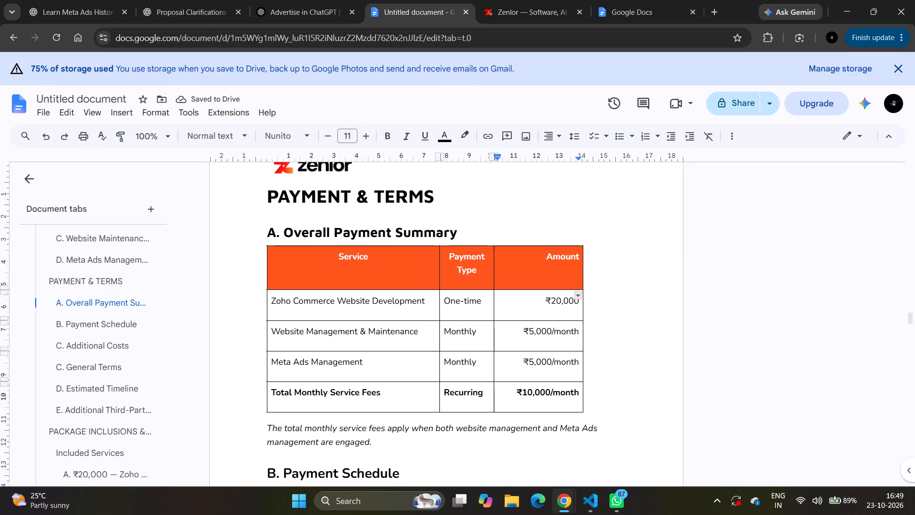
pyautogui.moveTo(495, 269); pyautogui.dragTo(505, 266)
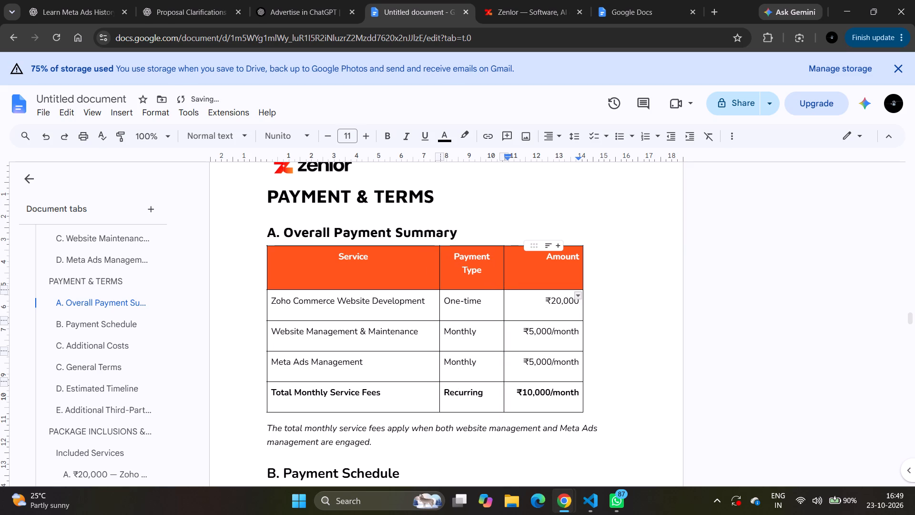
pyautogui.moveTo(505, 266); pyautogui.dragTo(522, 266)
pyautogui.moveTo(522, 266); pyautogui.dragTo(520, 266)
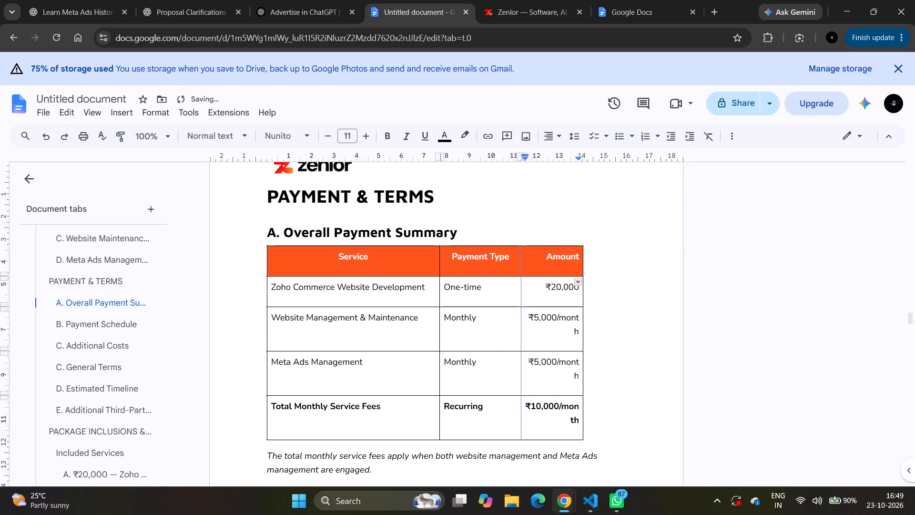
pyautogui.moveTo(520, 266); pyautogui.dragTo(517, 266)
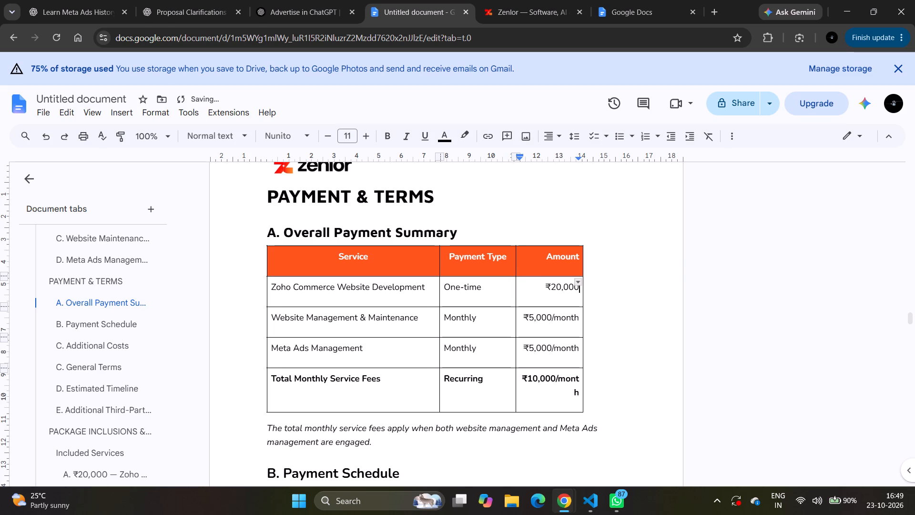
pyautogui.moveTo(584, 267); pyautogui.dragTo(602, 266)
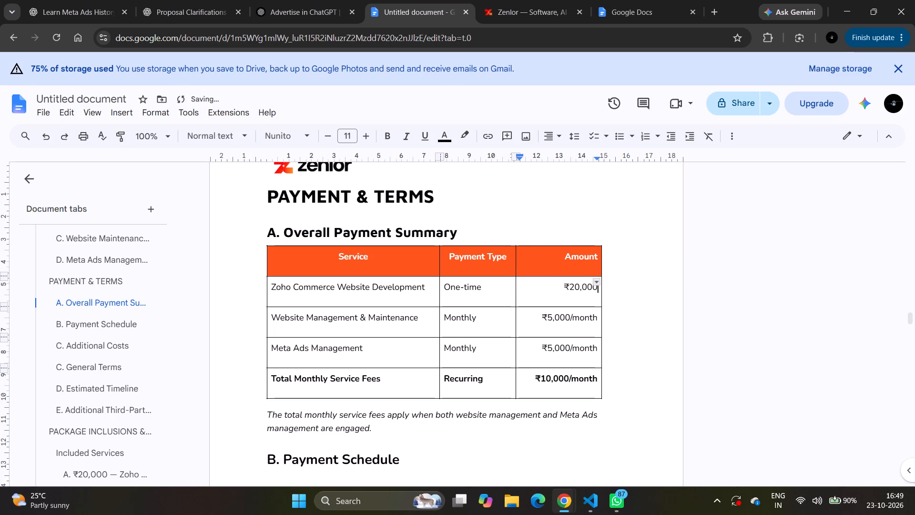
# Remove the space after paragraphs in all cells of the Overall Payment Summary table.
pyautogui.moveTo(320, 261); pyautogui.dragTo(543, 381)
pyautogui.click(558, 140)
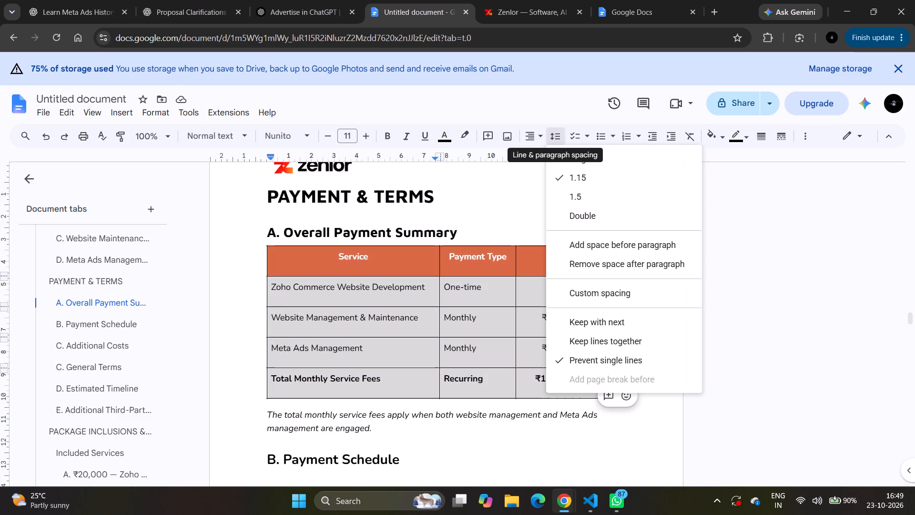
pyautogui.click(572, 259)
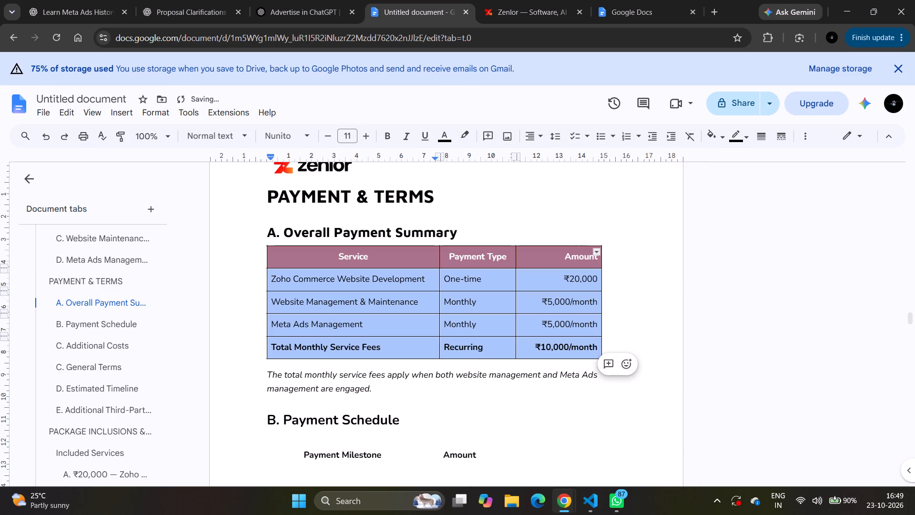
pyautogui.click(630, 325)
# Change the "B. Payment Schedule" heading to the Maven font.
pyautogui.scroll(-2, 525, 346)
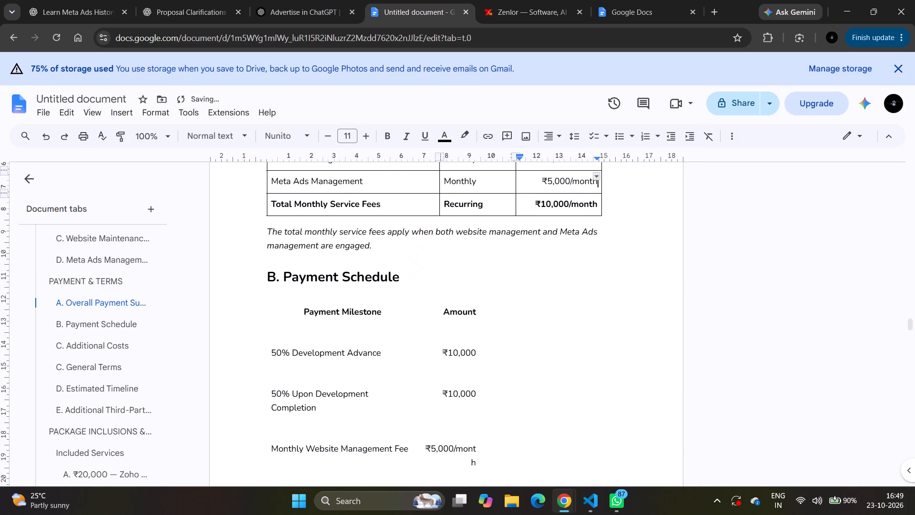
pyautogui.moveTo(266, 277); pyautogui.dragTo(401, 279)
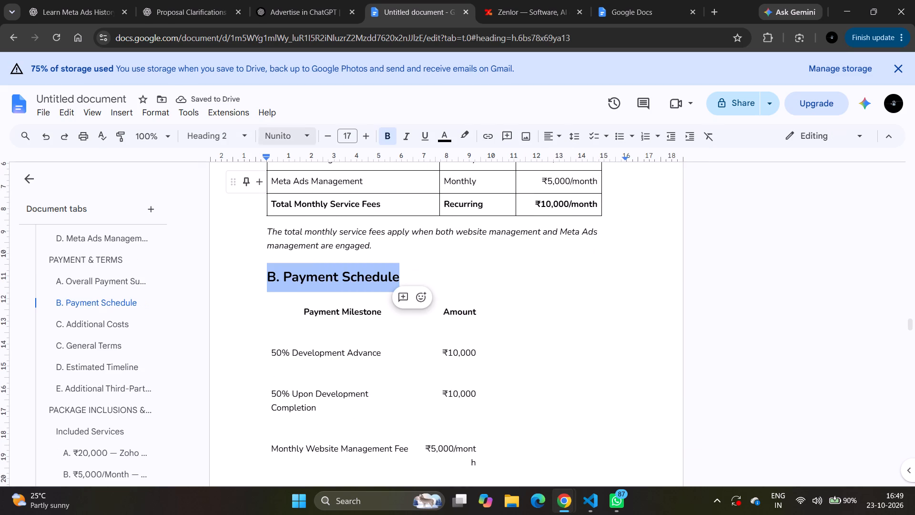
pyautogui.moveTo(306, 132); pyautogui.dragTo(314, 205)
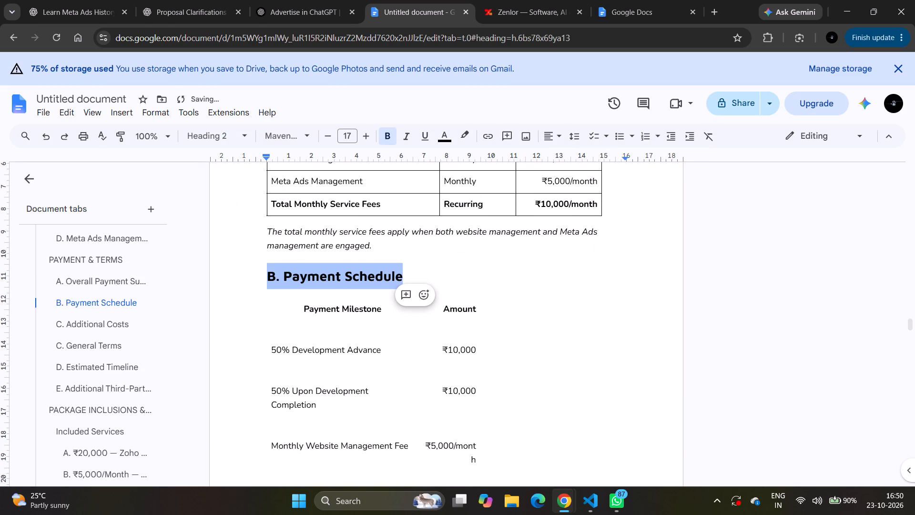
# Give all cells of the Payment Schedule table 0.5pt borders.
pyautogui.scroll(-1, 362, 283)
pyautogui.moveTo(298, 276); pyautogui.dragTo(441, 364)
pyautogui.scroll(-1, 441, 364)
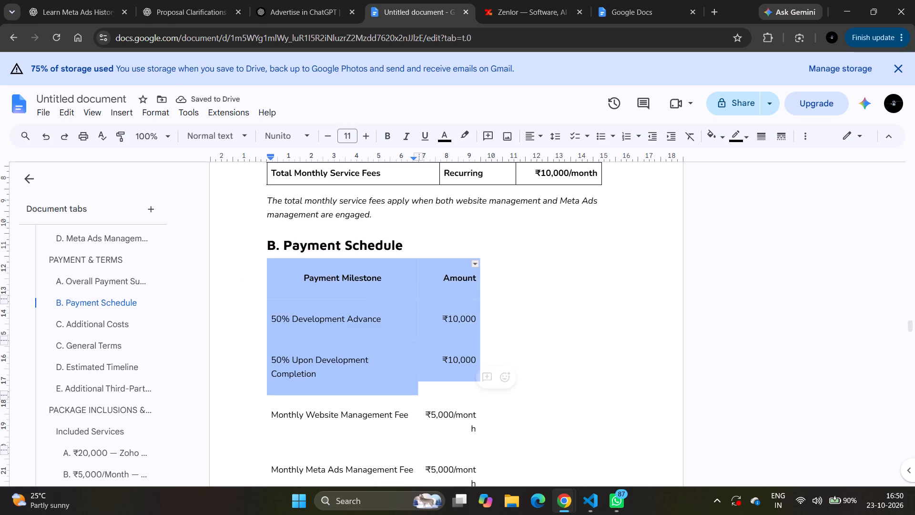
pyautogui.scroll(-2, 441, 364)
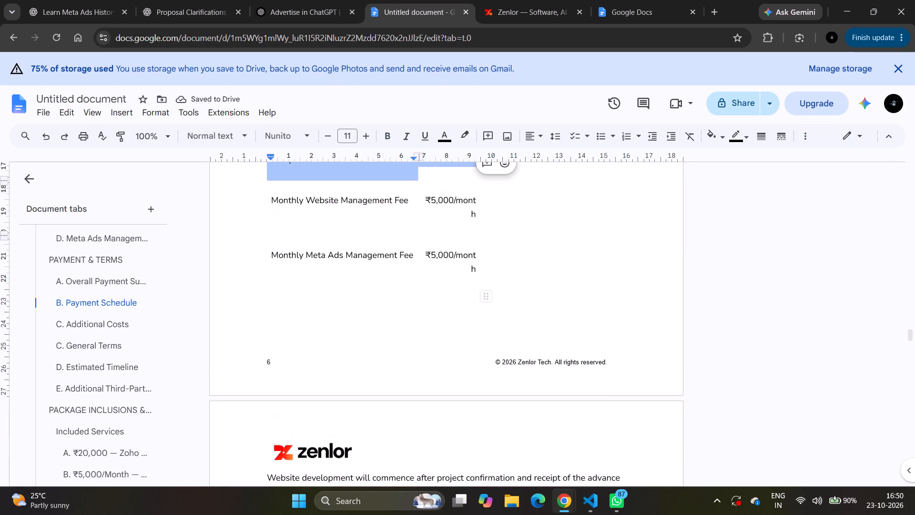
pyautogui.keyDown('shift'); pyautogui.click(485, 275); pyautogui.keyUp('shift')
pyautogui.scroll(3, 485, 275)
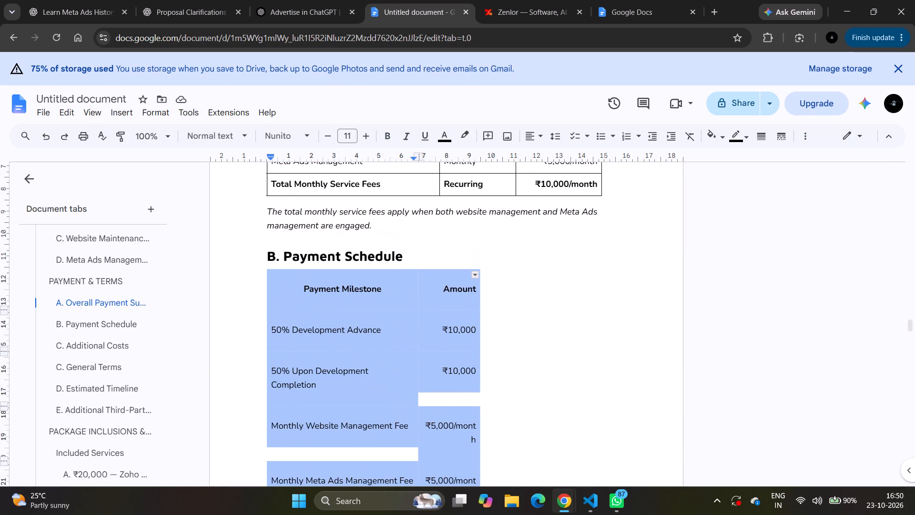
pyautogui.click(474, 273)
pyautogui.click(447, 224)
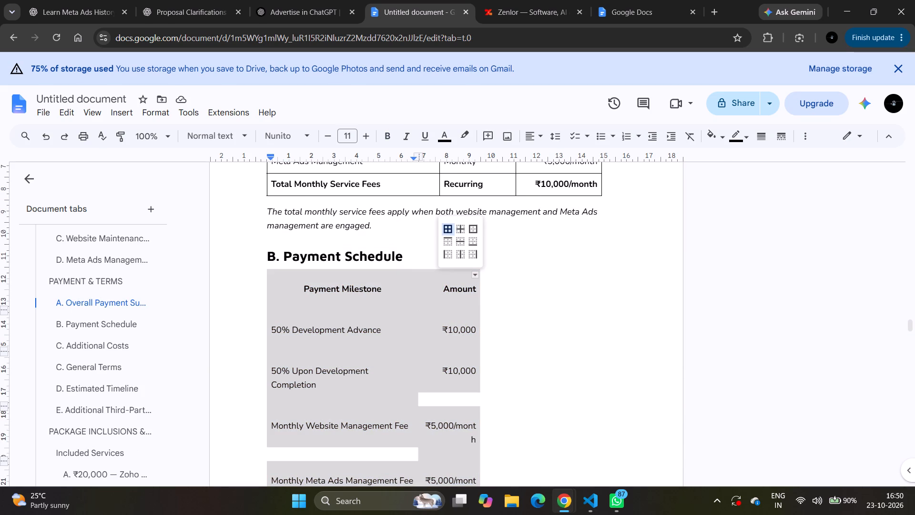
pyautogui.click(233, 136)
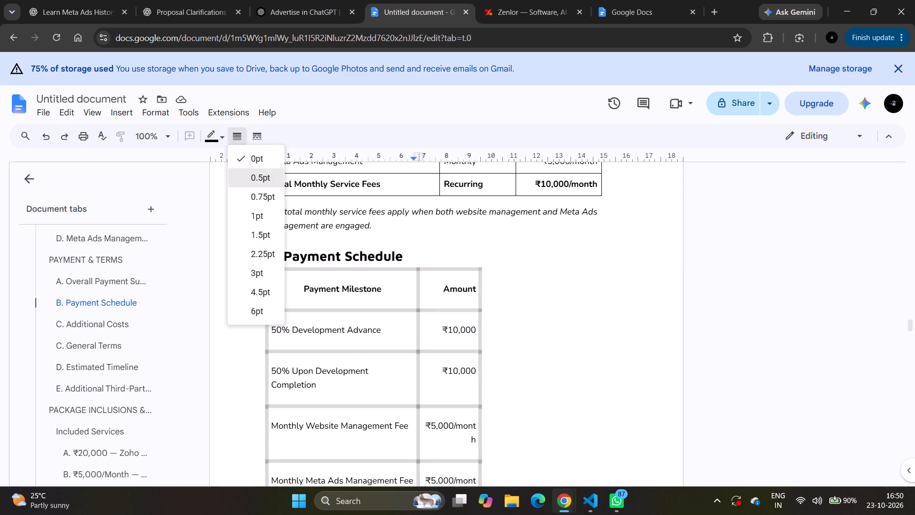
pyautogui.click(252, 172)
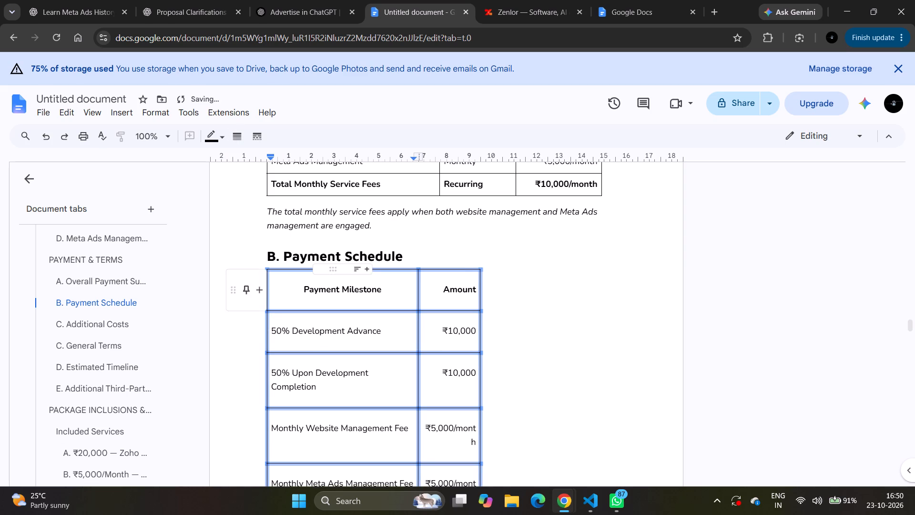
# Format the Payment Schedule table's header row with the custom orange fill and white text.
pyautogui.moveTo(346, 299); pyautogui.dragTo(461, 300)
pyautogui.click(709, 137)
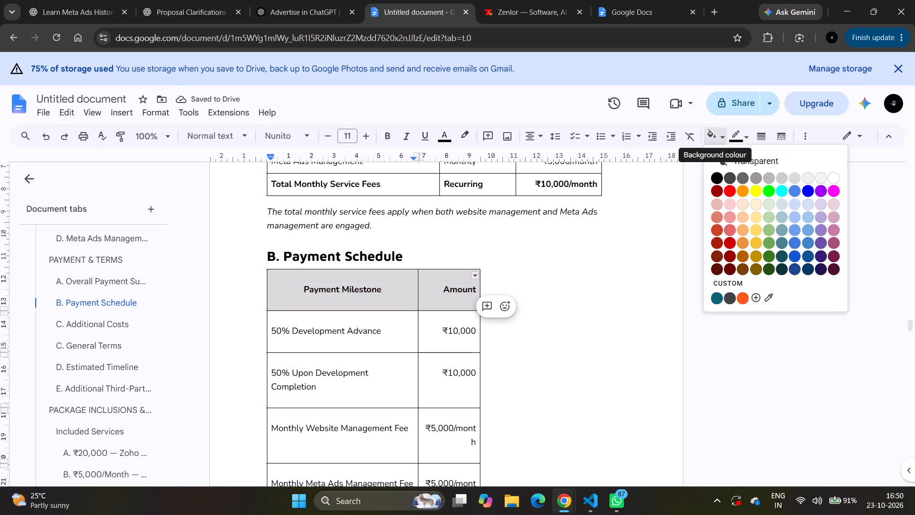
pyautogui.click(743, 295)
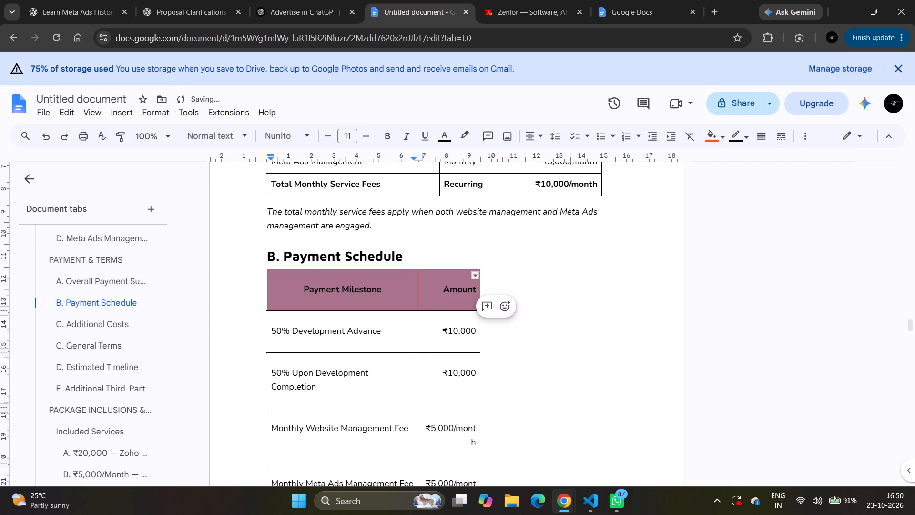
pyautogui.click(446, 140)
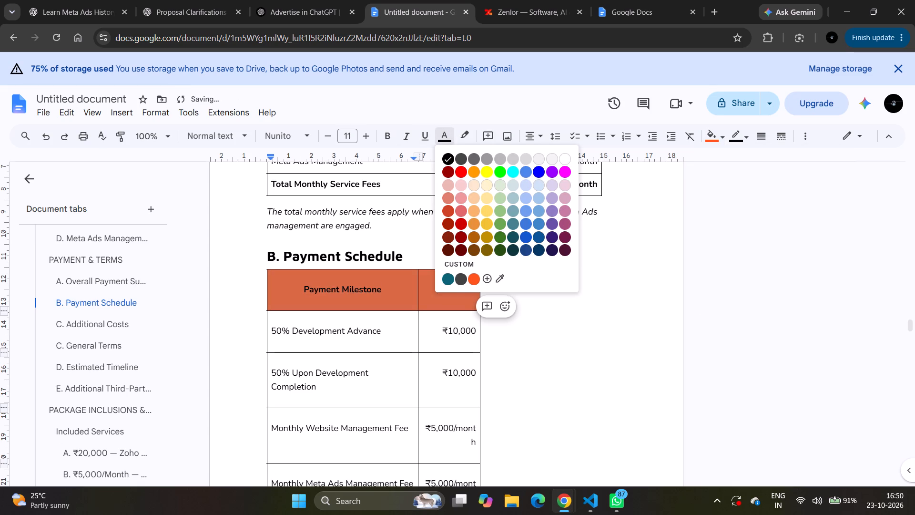
pyautogui.click(564, 161)
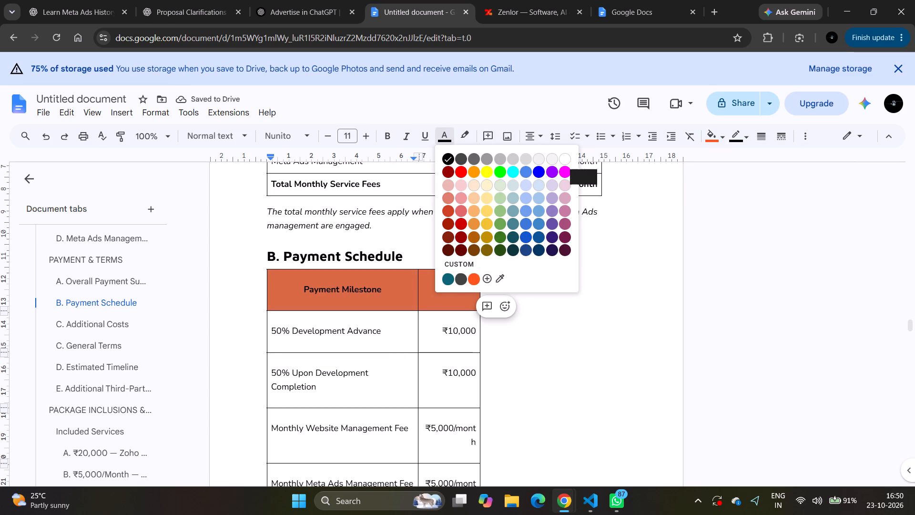
# Widen the Payment Schedule table to about the 11.3 cm ruler mark so each entry fits on one line.
pyautogui.moveTo(481, 288); pyautogui.dragTo(522, 290)
# Remove the space before and after paragraphs in all cells of the Payment Schedule table.
pyautogui.scroll(-1, 522, 290)
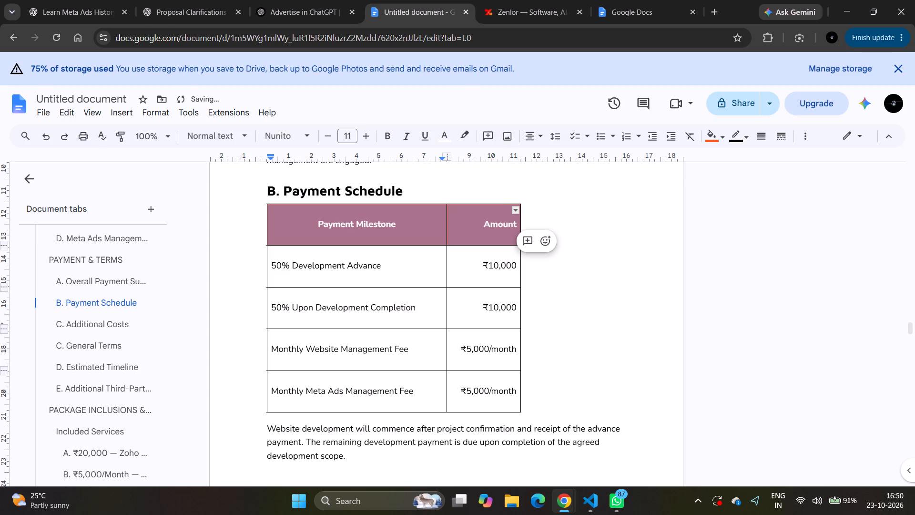
pyautogui.moveTo(322, 229); pyautogui.dragTo(377, 229)
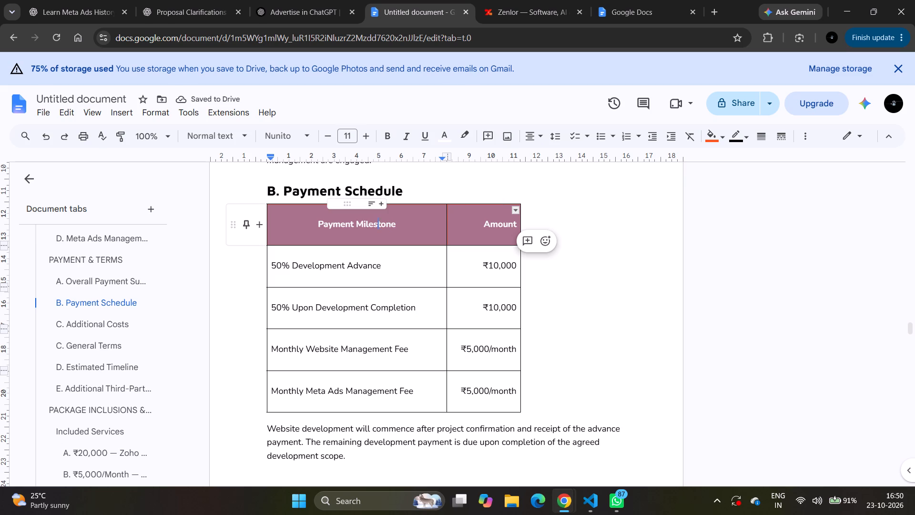
pyautogui.moveTo(377, 229); pyautogui.dragTo(356, 227)
pyautogui.click(356, 227)
pyautogui.moveTo(328, 224); pyautogui.dragTo(491, 374)
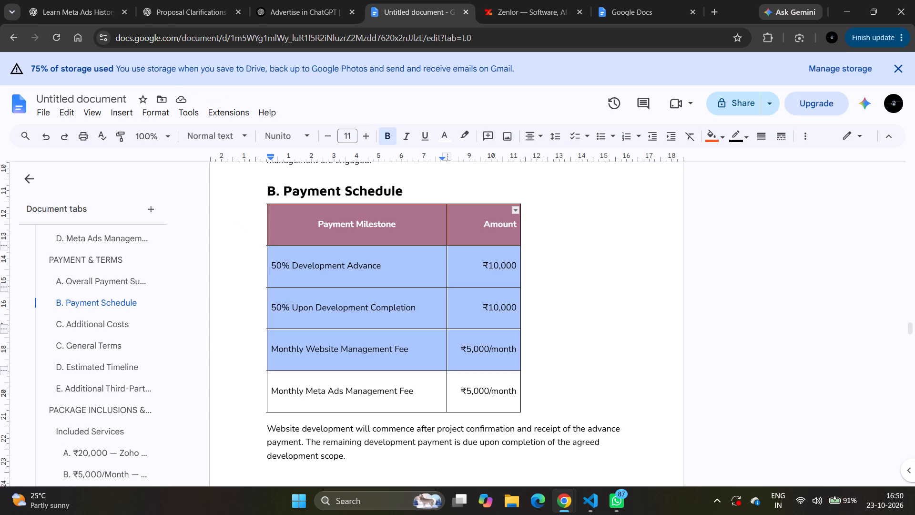
pyautogui.moveTo(491, 374); pyautogui.dragTo(491, 375)
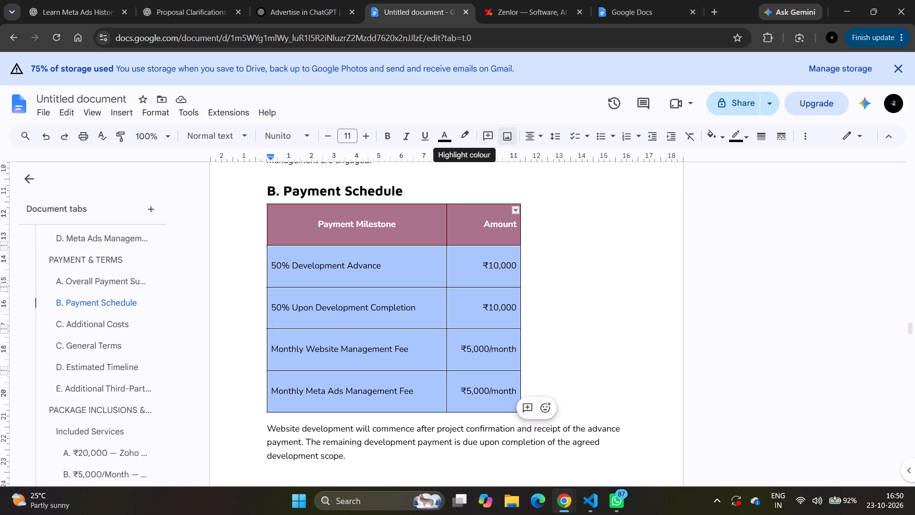
pyautogui.click(548, 138)
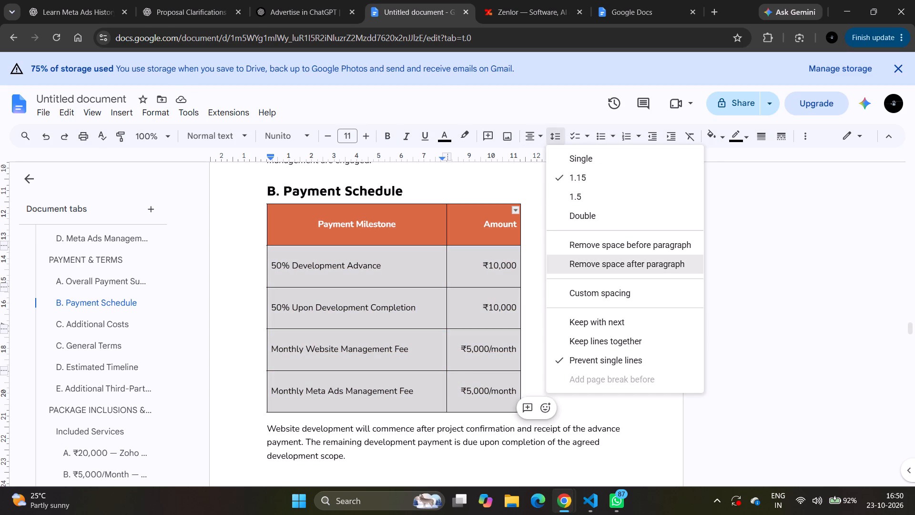
pyautogui.click(576, 263)
pyautogui.moveTo(559, 138); pyautogui.dragTo(559, 143)
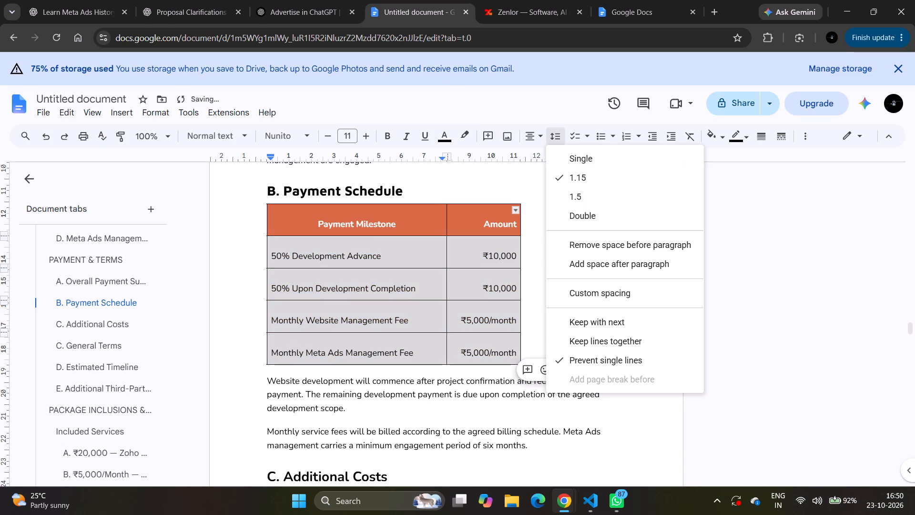
pyautogui.moveTo(559, 143); pyautogui.dragTo(585, 240)
pyautogui.click(585, 240)
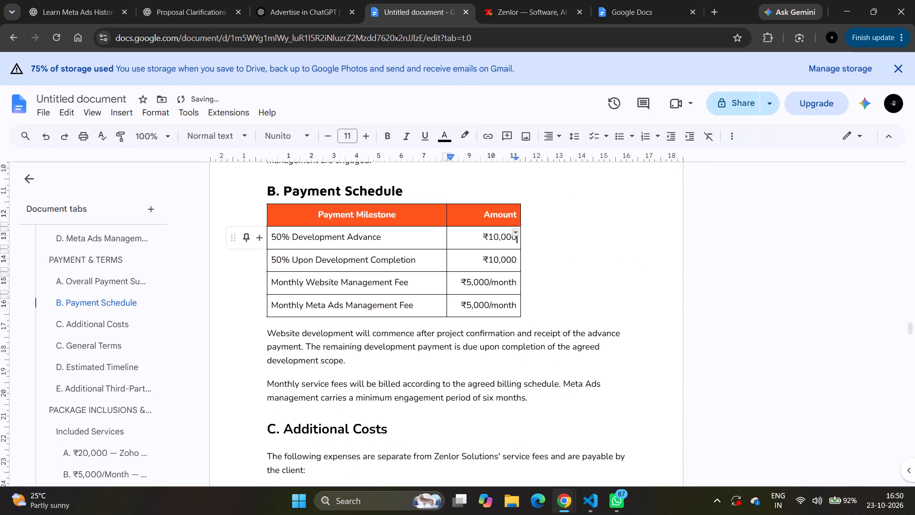
# Widen the Payment Schedule table's Amount column to about the 12 cm ruler mark.
pyautogui.moveTo(522, 254); pyautogui.dragTo(539, 257)
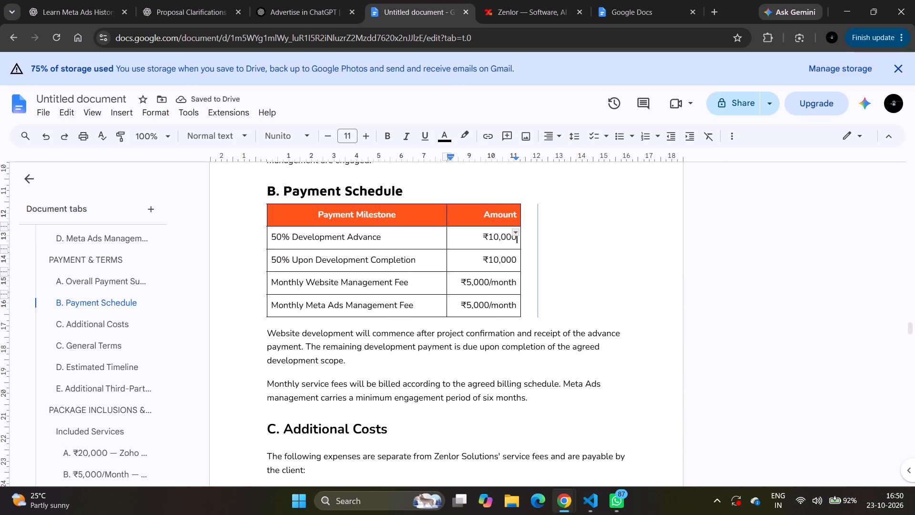
pyautogui.click(595, 267)
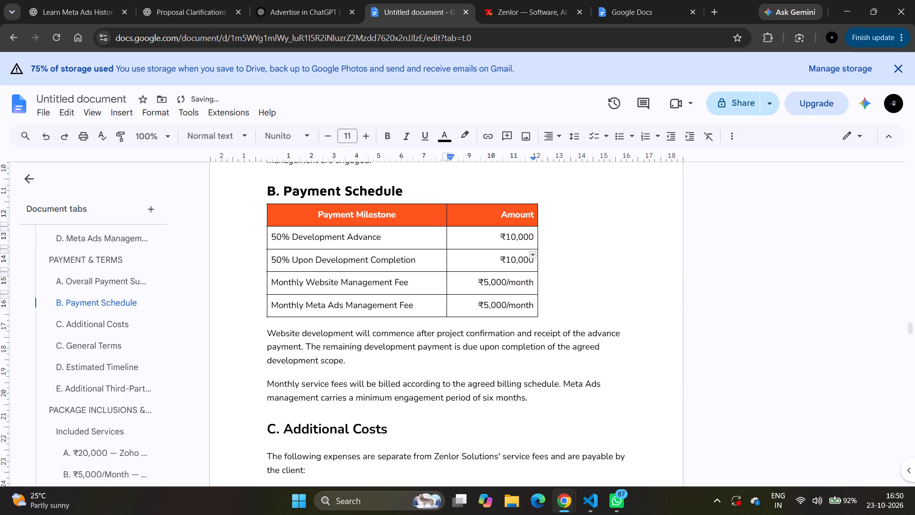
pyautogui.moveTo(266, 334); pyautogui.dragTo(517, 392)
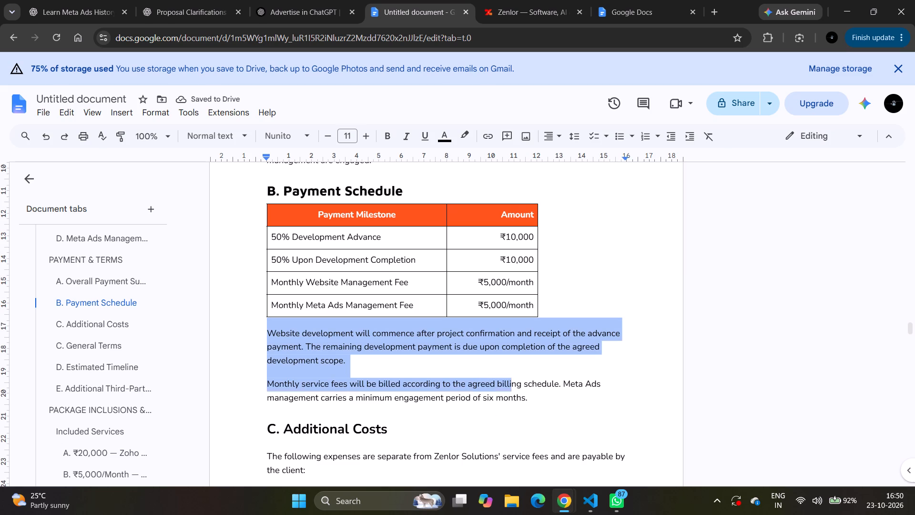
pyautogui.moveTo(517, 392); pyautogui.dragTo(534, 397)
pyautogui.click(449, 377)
# Change the "C. Additional Costs" heading to the Maven Pro font.
pyautogui.scroll(-2, 449, 377)
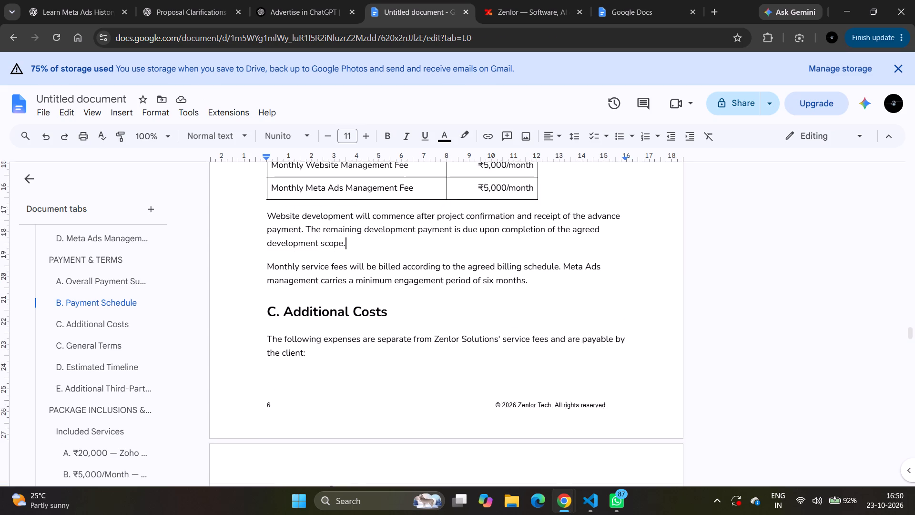
pyautogui.moveTo(267, 281); pyautogui.dragTo(394, 289)
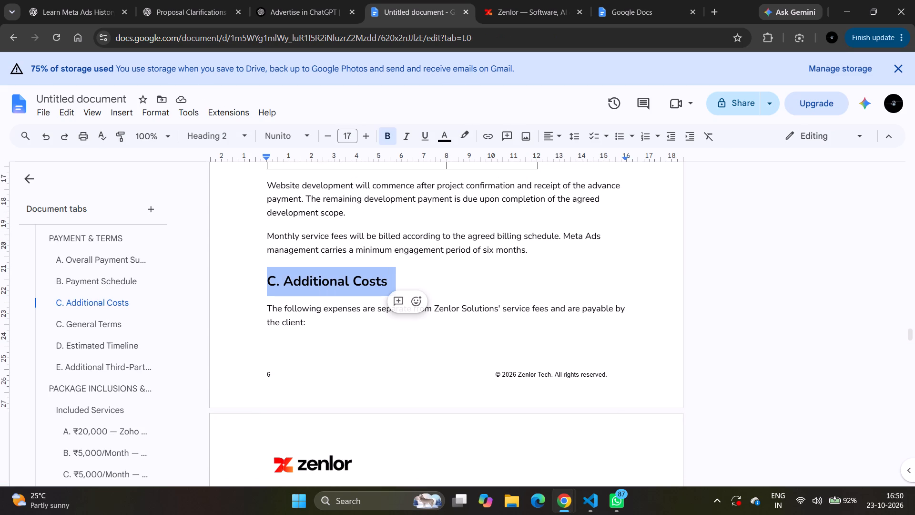
pyautogui.moveTo(280, 143); pyautogui.dragTo(292, 202)
# Change the "C. General Terms" heading to the Maven Pro font.
pyautogui.scroll(-2, 328, 307)
pyautogui.scroll(-1, 319, 259)
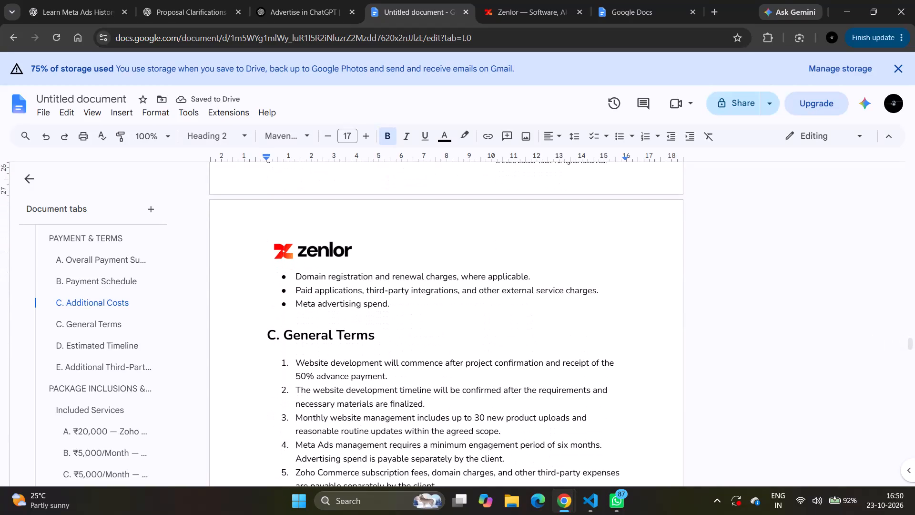
pyautogui.tripleClick(302, 333)
pyautogui.click(283, 138)
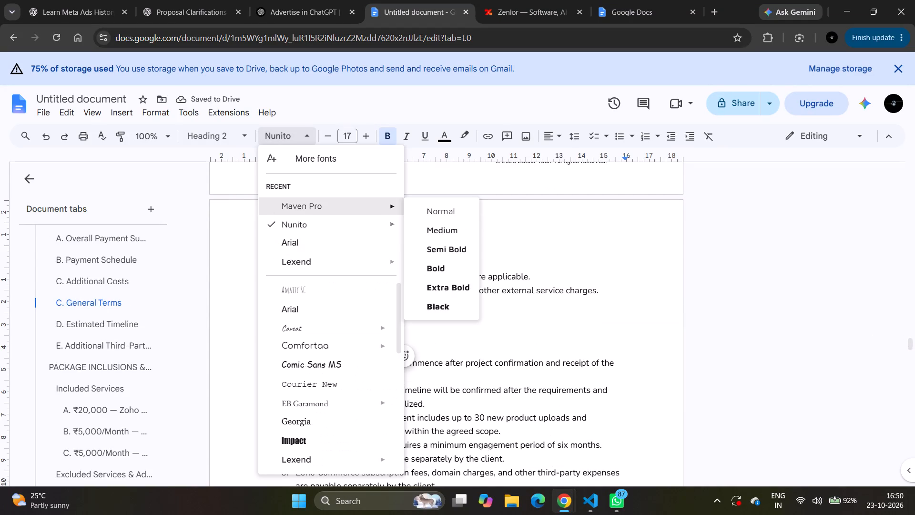
pyautogui.click(308, 199)
# Review the formatting of the proposal from the General Terms section through to the last page.
pyautogui.scroll(-3, 374, 382)
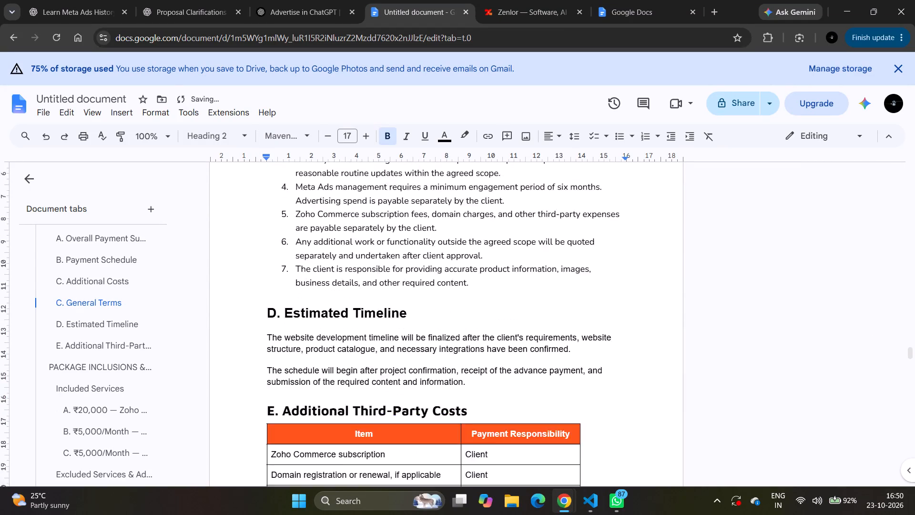
pyautogui.scroll(-1, 374, 382)
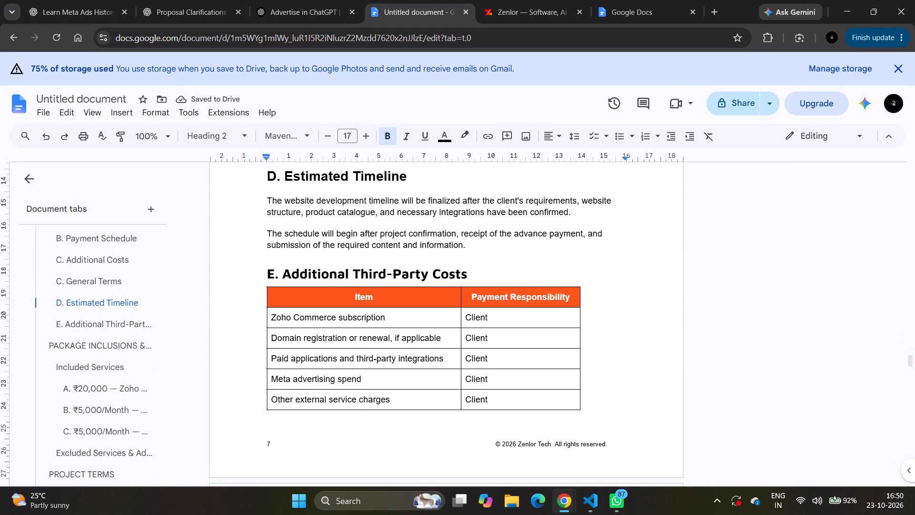
pyautogui.click(356, 221)
pyautogui.scroll(-2, 360, 279)
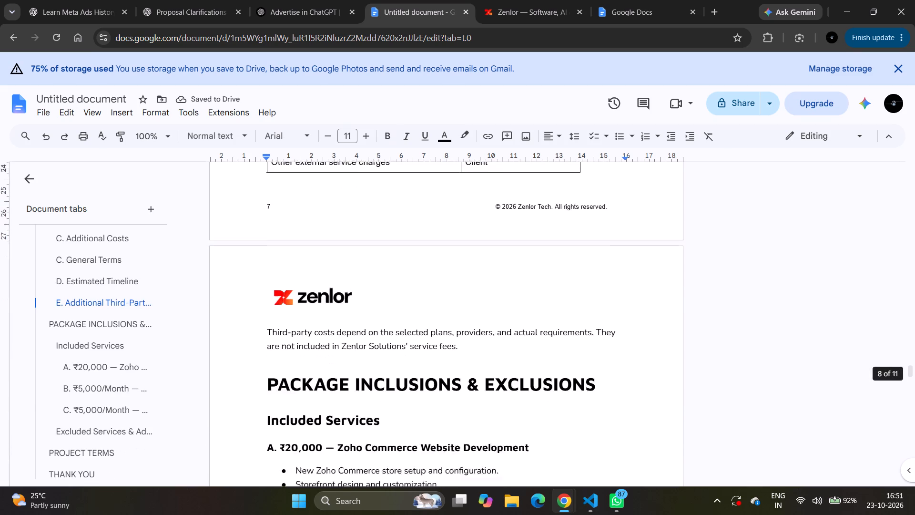
pyautogui.scroll(-2, 360, 279)
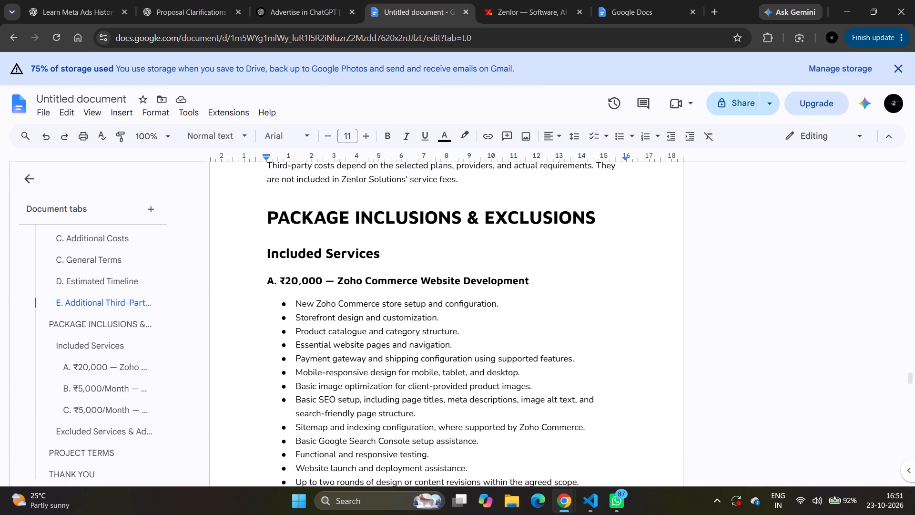
pyautogui.scroll(-8, 360, 279)
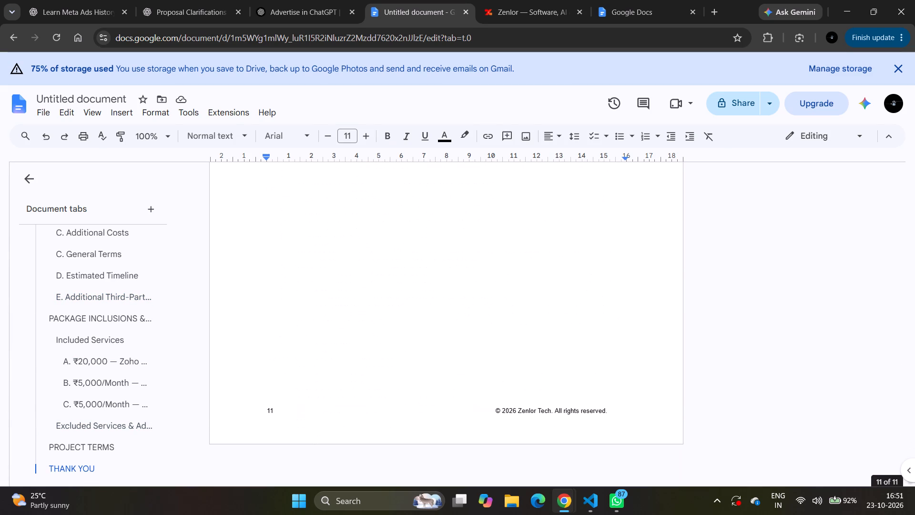
# Return to the start of the proposal and review it from the cover page through the "D. Meta Ads Management" section.
pyautogui.scroll(9, 360, 279)
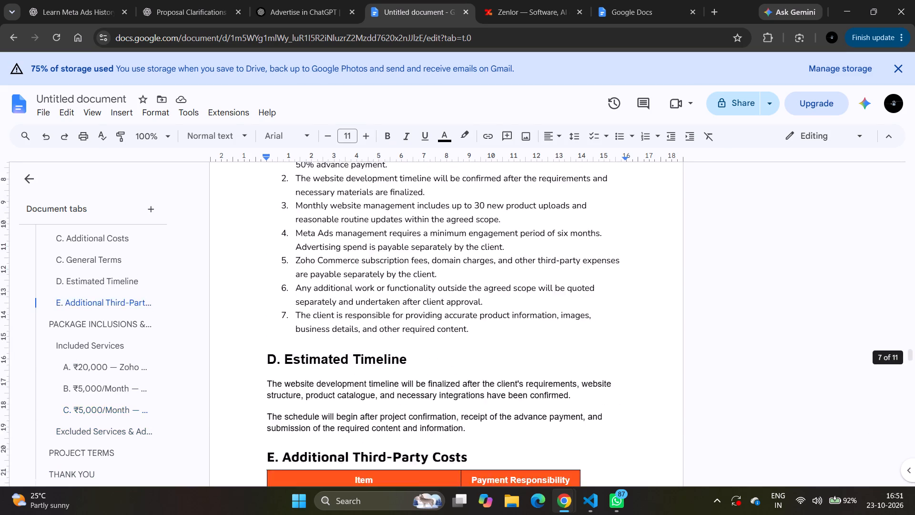
pyautogui.scroll(13, 360, 279)
pyautogui.scroll(-4, 360, 279)
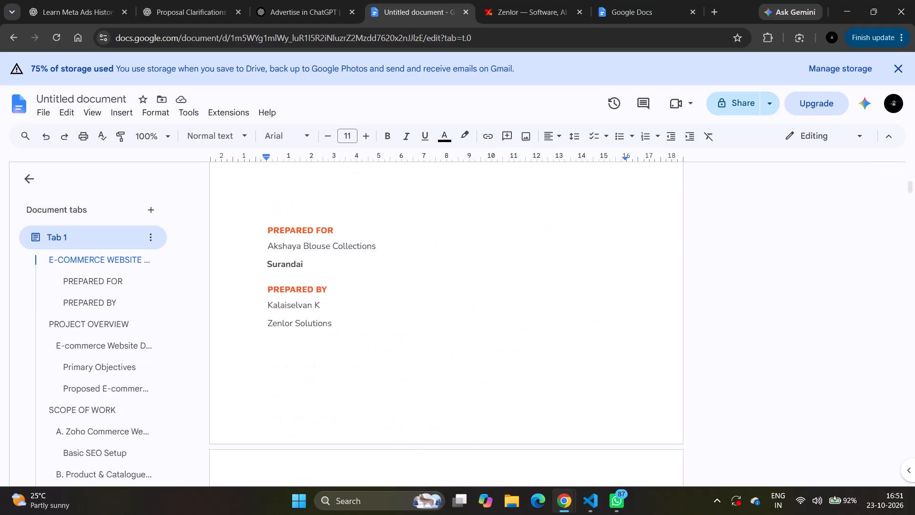
pyautogui.scroll(-2, 360, 279)
pyautogui.scroll(1, 360, 279)
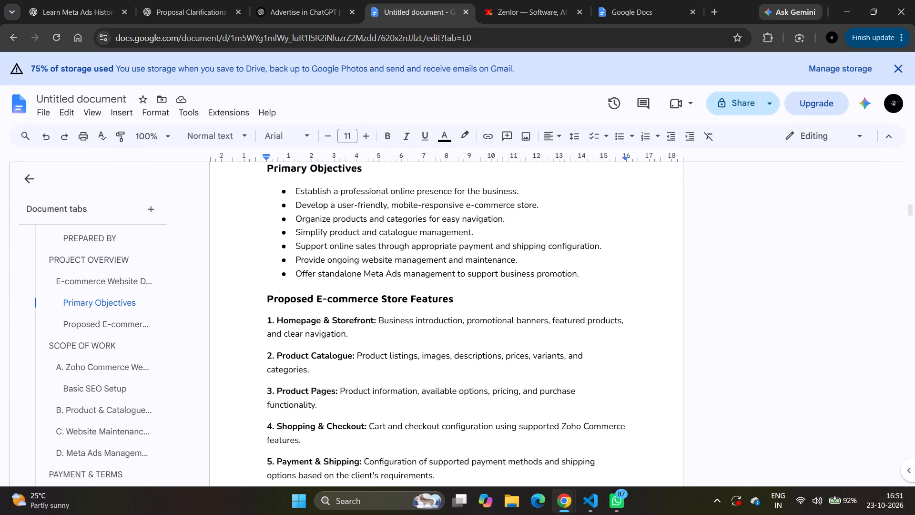
pyautogui.scroll(1, 360, 279)
pyautogui.scroll(-2, 360, 279)
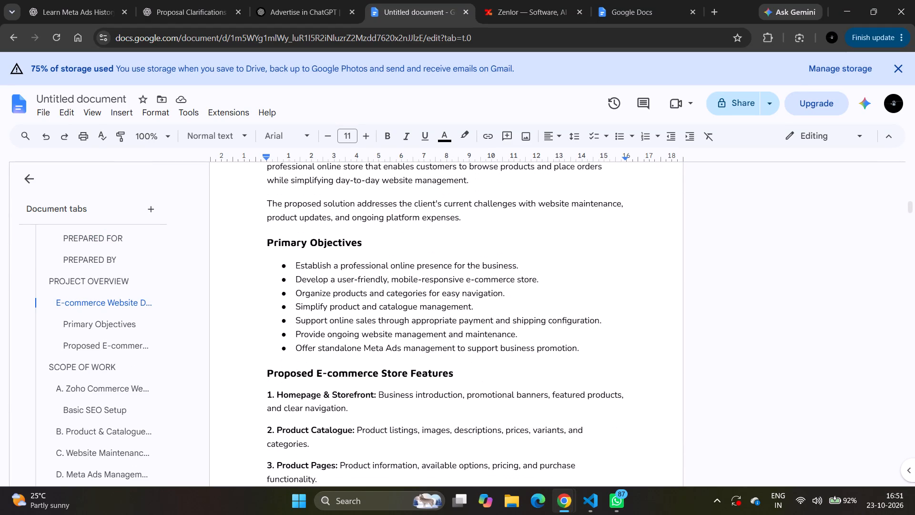
pyautogui.scroll(-3, 360, 279)
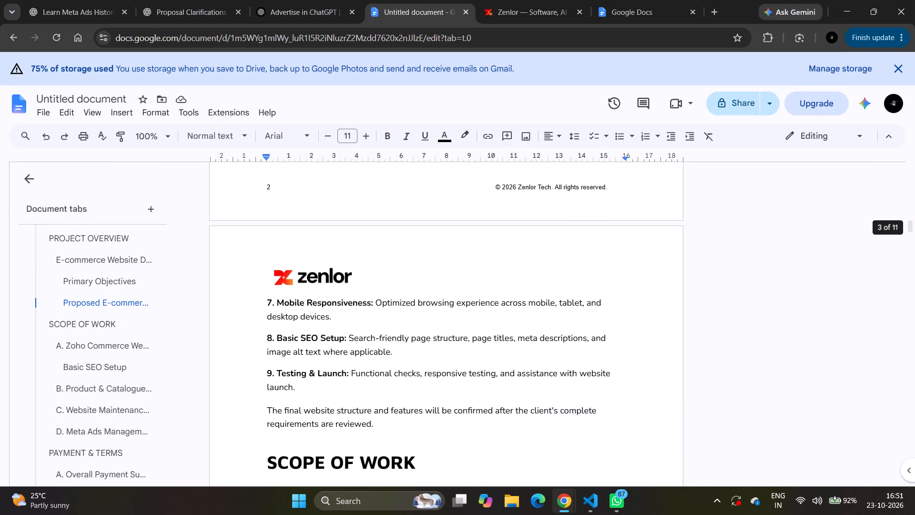
pyautogui.scroll(-4, 360, 279)
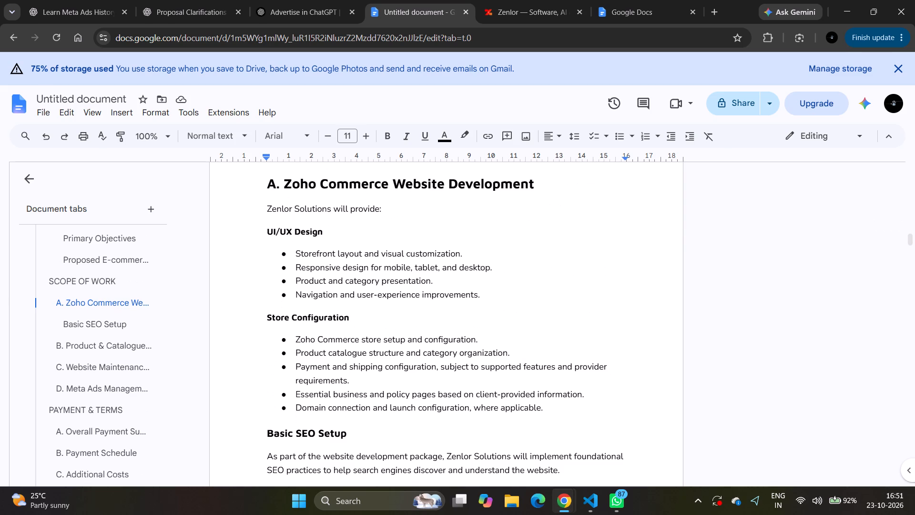
pyautogui.scroll(-2, 360, 279)
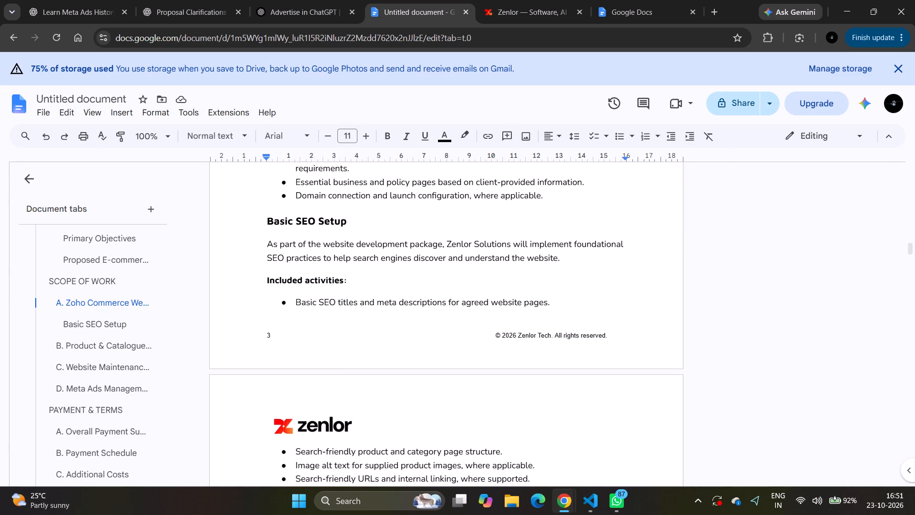
pyautogui.scroll(-2, 360, 279)
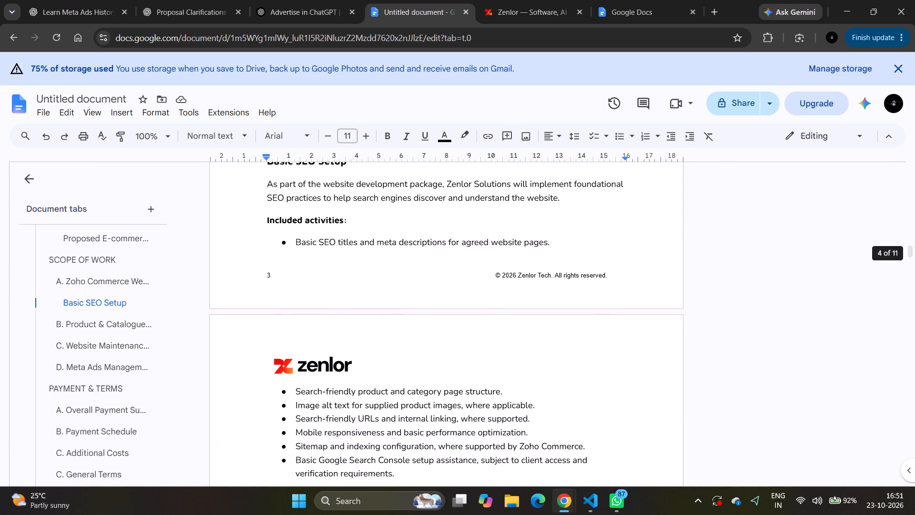
pyautogui.scroll(-4, 360, 279)
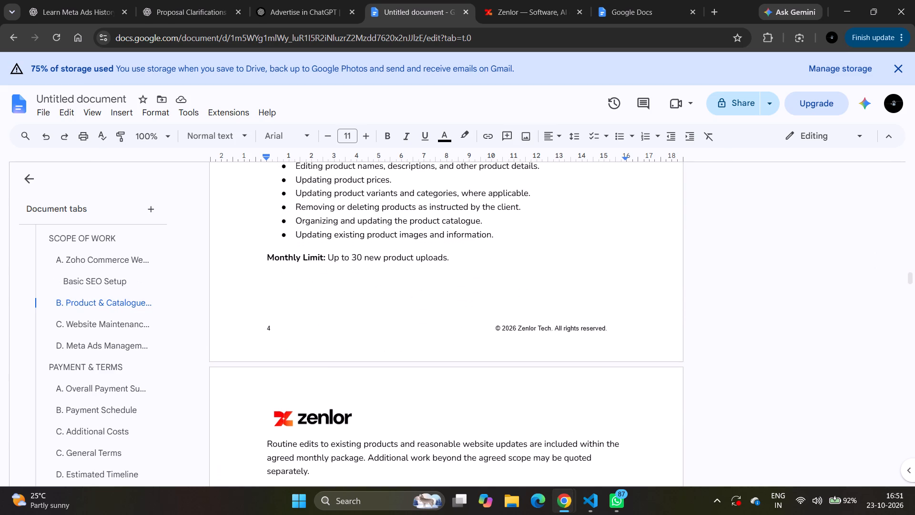
pyautogui.scroll(-3, 360, 279)
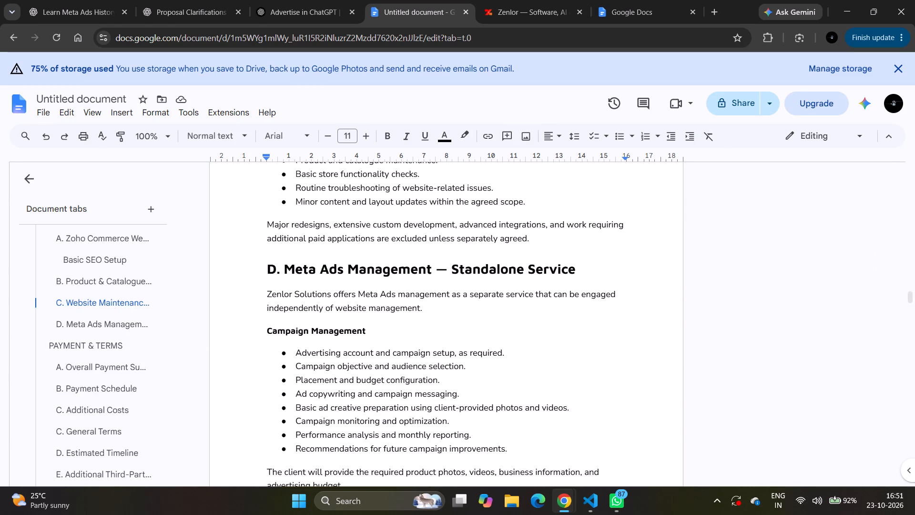
pyautogui.scroll(-2, 360, 279)
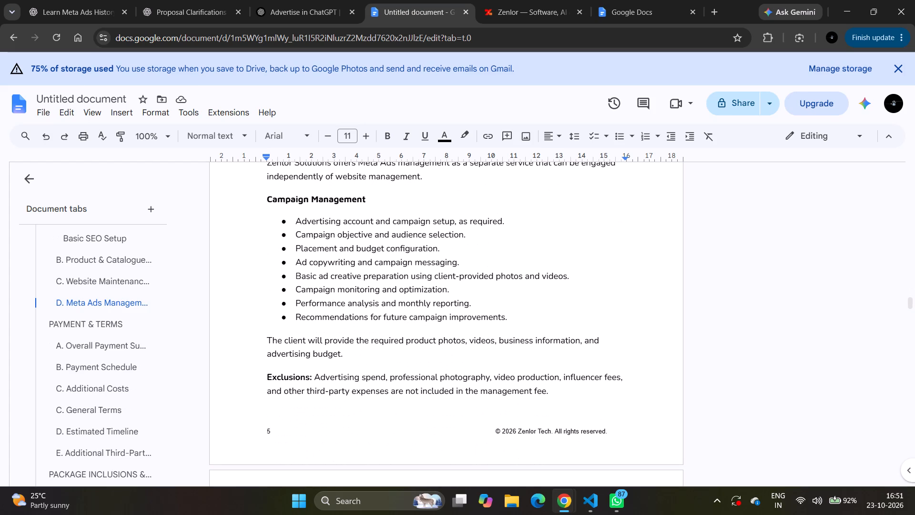
# Recheck the Project Overview, the proposed store features and the start of the Scope of Work section.
pyautogui.scroll(6, 360, 279)
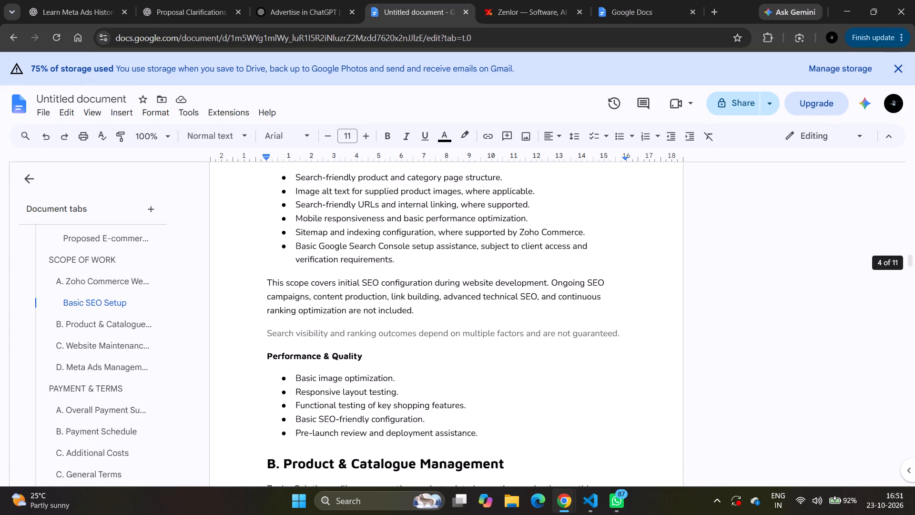
pyautogui.scroll(6, 360, 279)
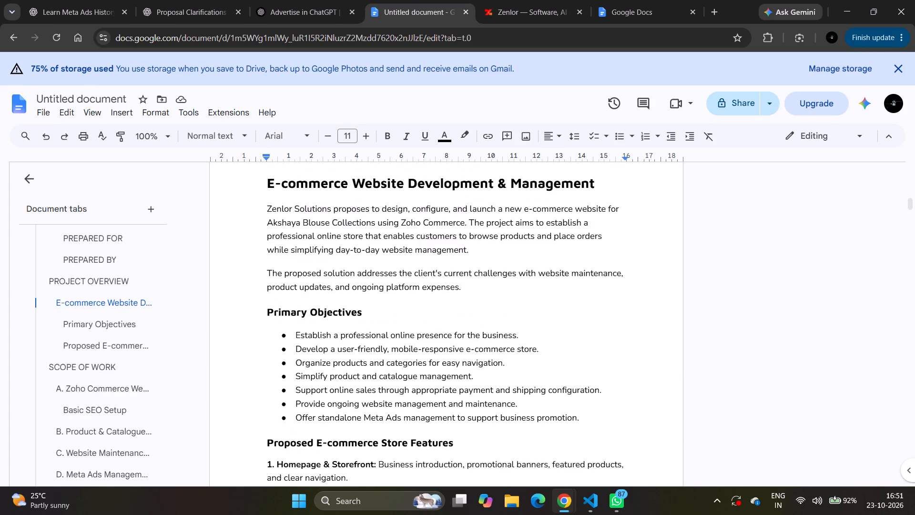
pyautogui.scroll(1, 360, 279)
pyautogui.scroll(-2, 265, 371)
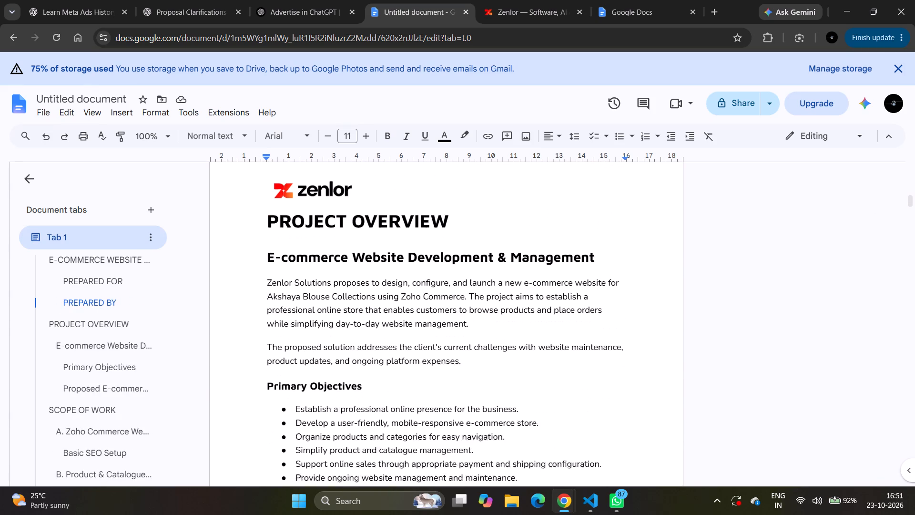
pyautogui.scroll(-4, 265, 371)
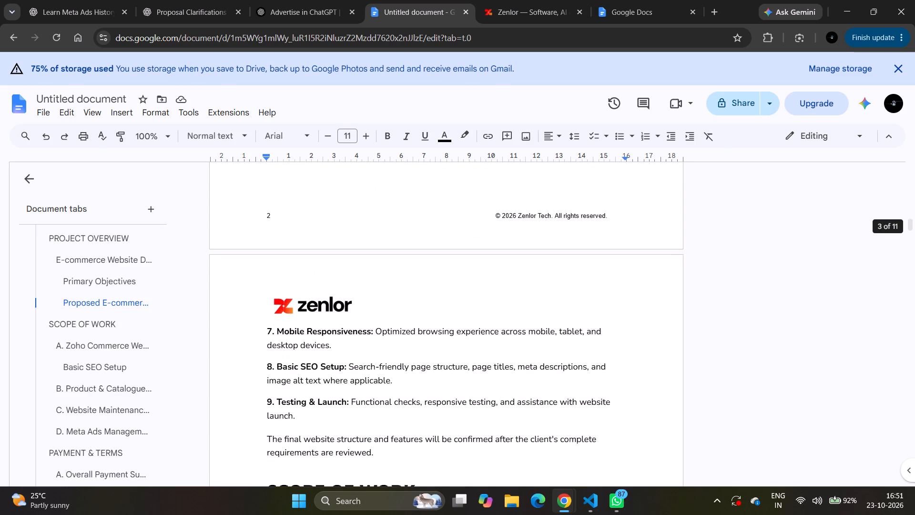
pyautogui.scroll(-2, 265, 371)
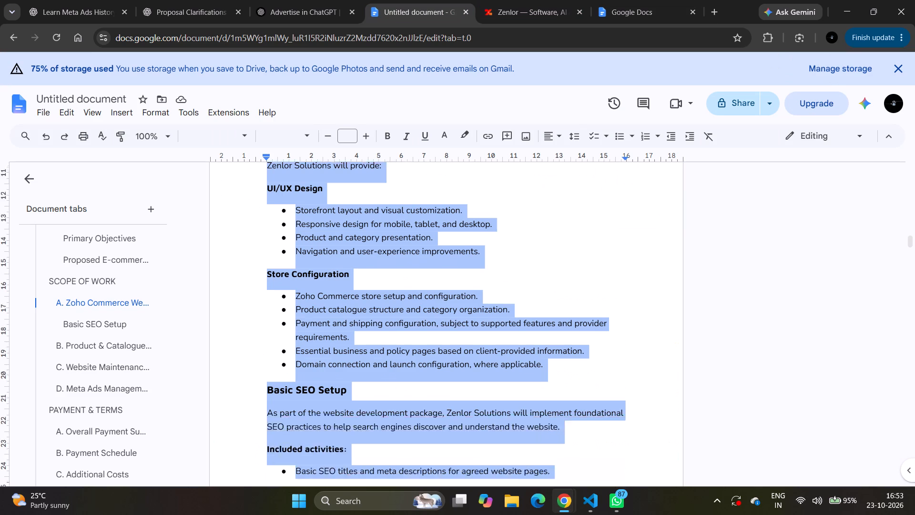
pyautogui.scroll(-5, 424, 337)
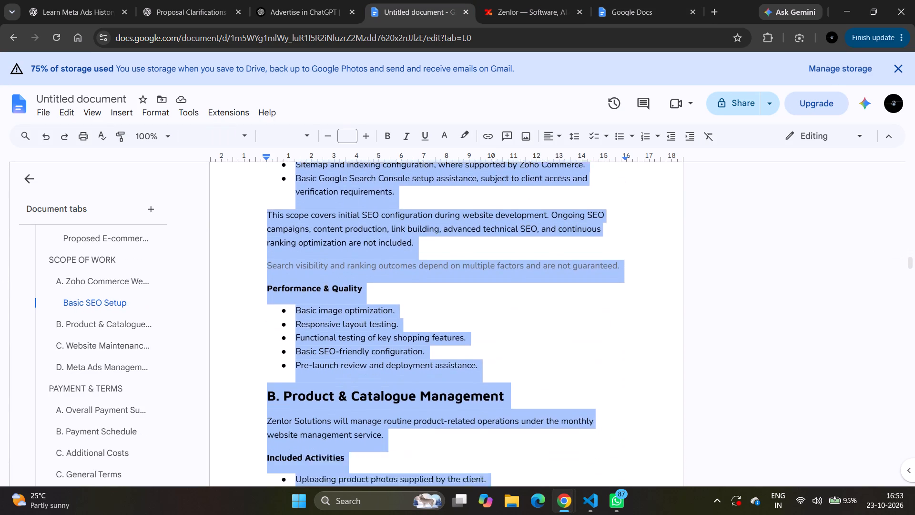
pyautogui.scroll(-5, 424, 337)
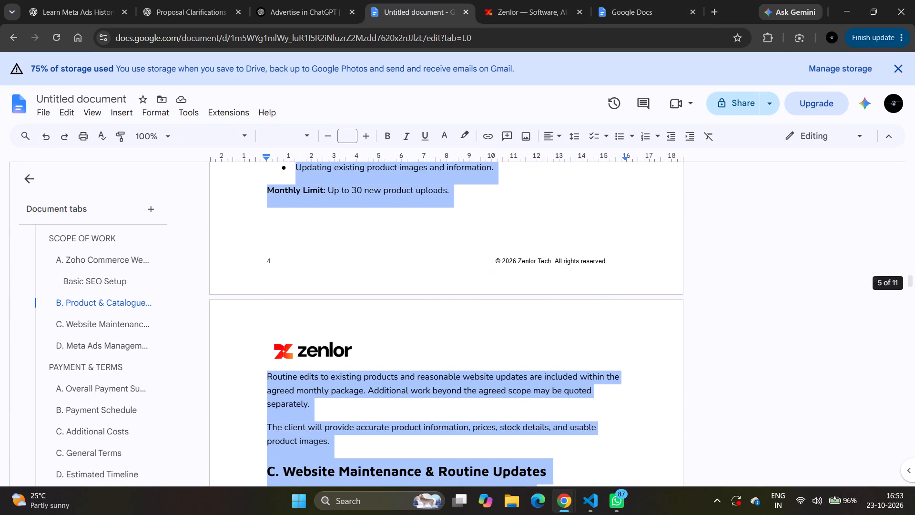
pyautogui.scroll(-5, 424, 337)
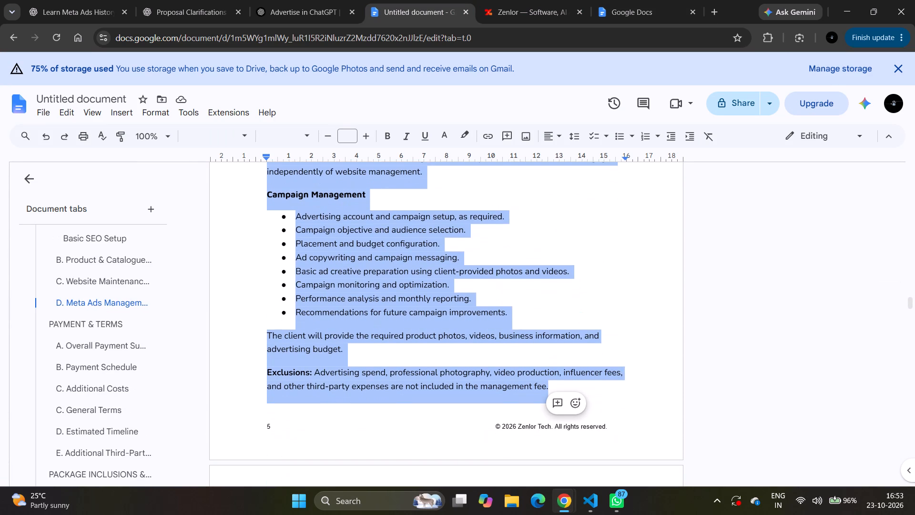
pyautogui.keyDown('shift'); pyautogui.click(356, 348); pyautogui.keyUp('shift')
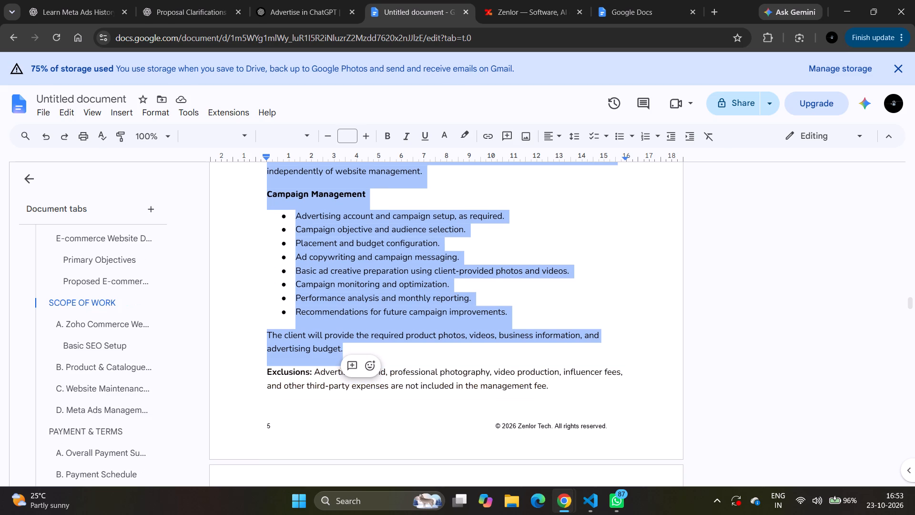
pyautogui.hotkey('ctrl', 'v')
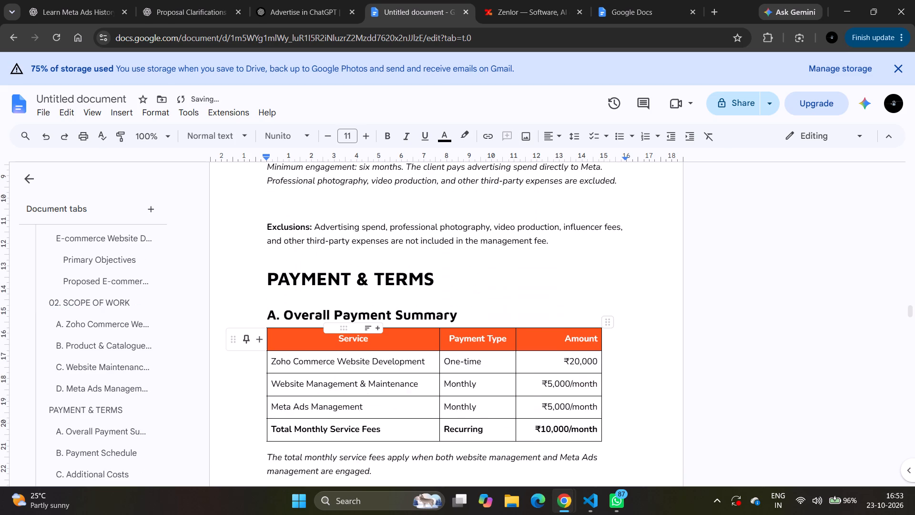
# Delete the empty line and the leftover Exclusions paragraph between the minimum-engagement note and the PAYMENT & TERMS heading.
pyautogui.scroll(2, 356, 348)
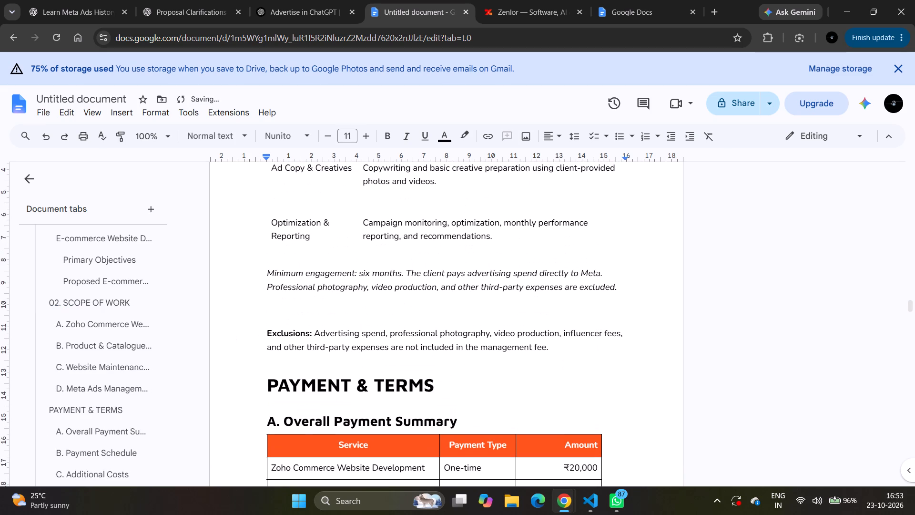
pyautogui.press('BackSpace')
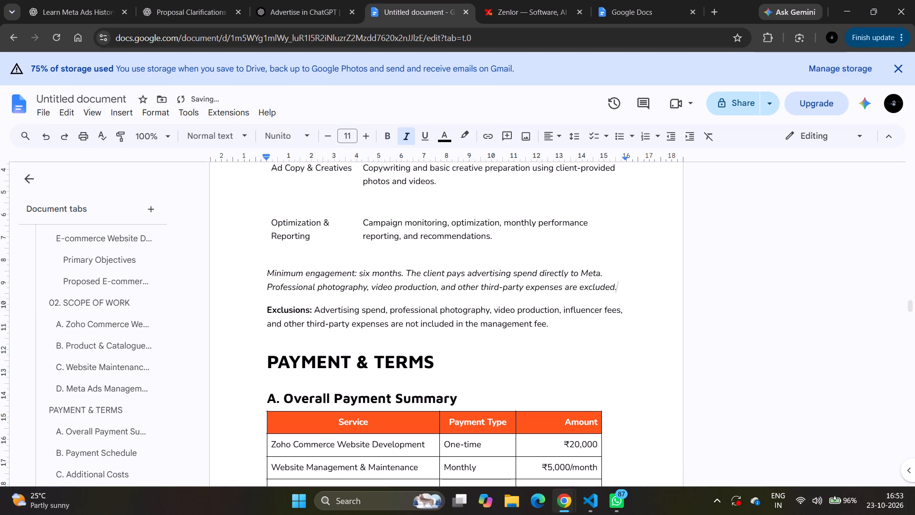
pyautogui.moveTo(264, 310); pyautogui.dragTo(561, 326)
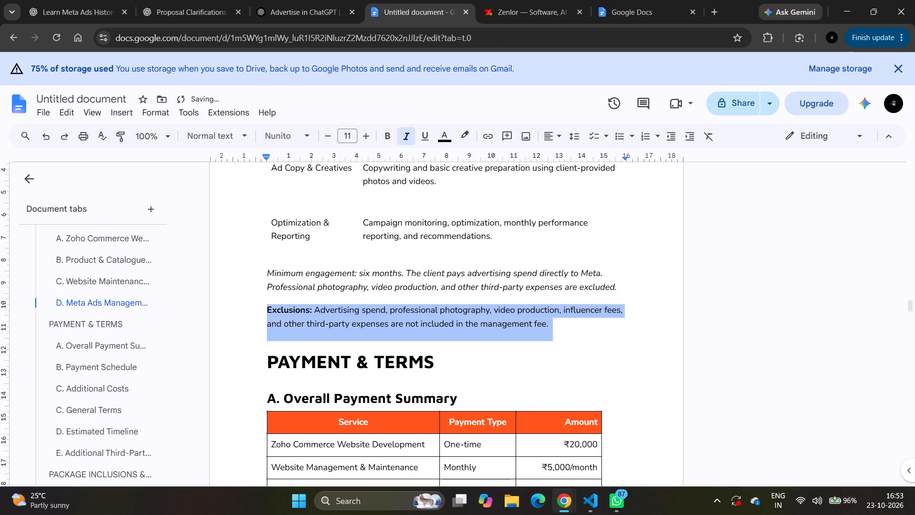
pyautogui.moveTo(561, 326); pyautogui.dragTo(562, 327)
pyautogui.press('BackSpace')
pyautogui.press('BackSpace')
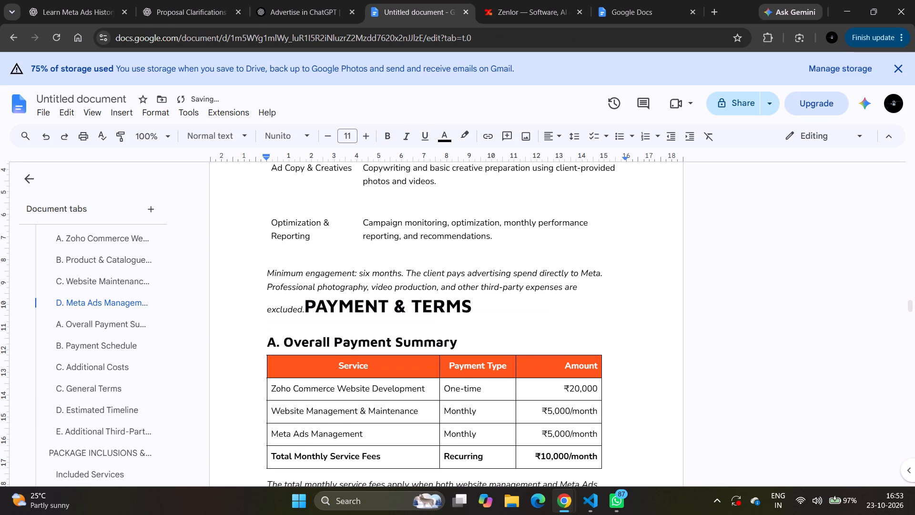
pyautogui.hotkey('ctrl', 'z')
pyautogui.press('BackSpace')
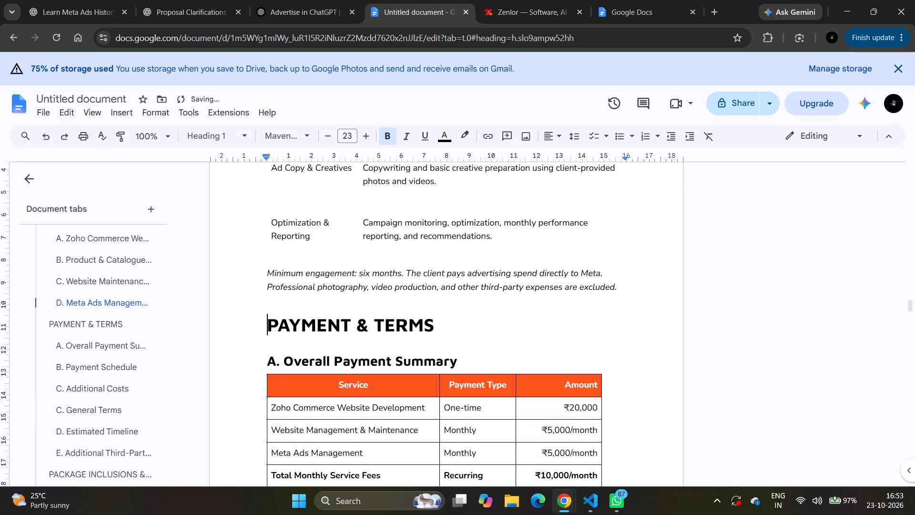
# Apply 0.5 pt borders to all cells of the Meta Ads Management table.
pyautogui.scroll(2, 457, 263)
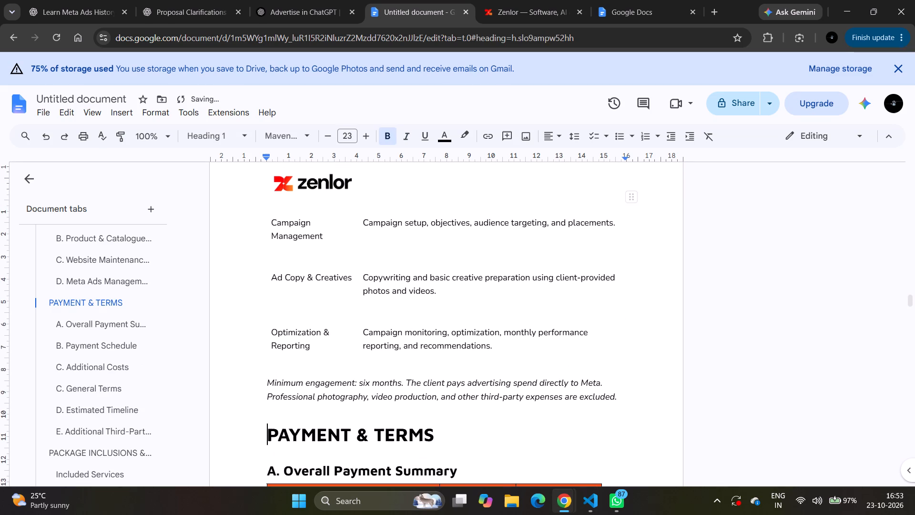
pyautogui.moveTo(507, 348); pyautogui.dragTo(468, 301)
pyautogui.scroll(5, 468, 301)
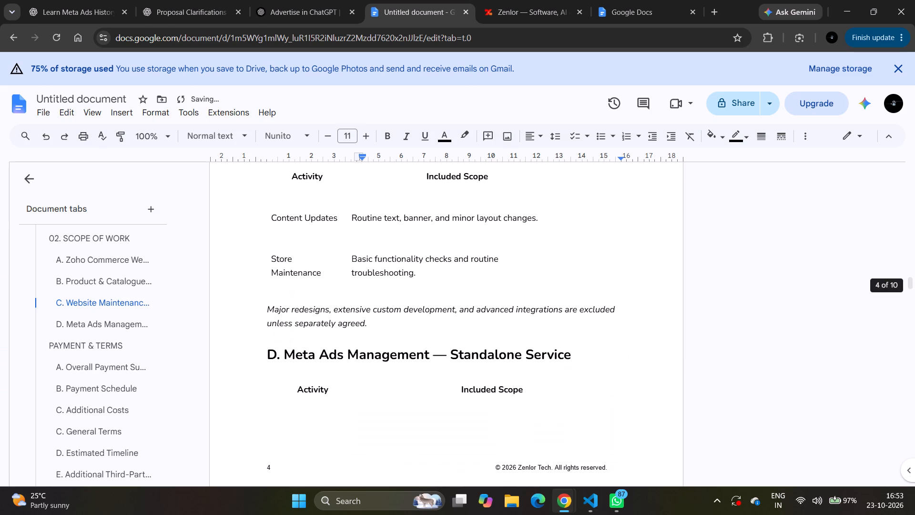
pyautogui.keyDown('shift'); pyautogui.click(292, 388); pyautogui.keyUp('shift')
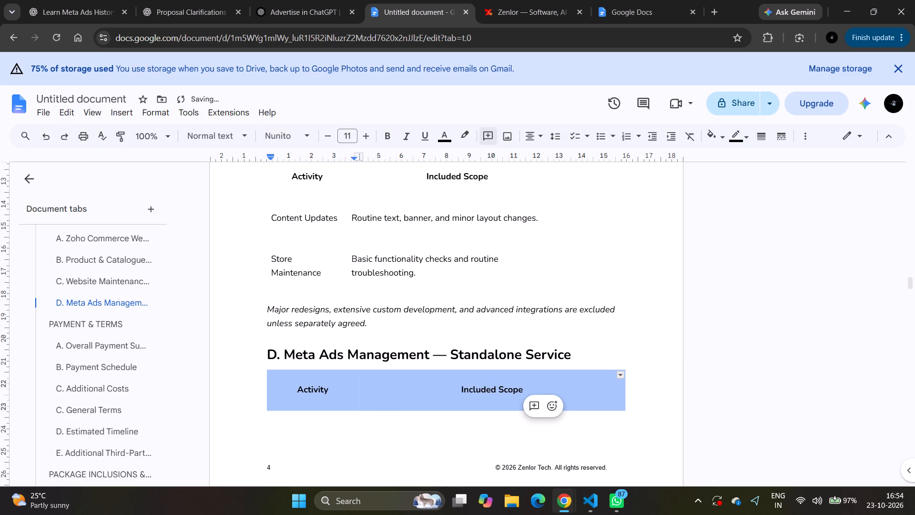
pyautogui.click(621, 377)
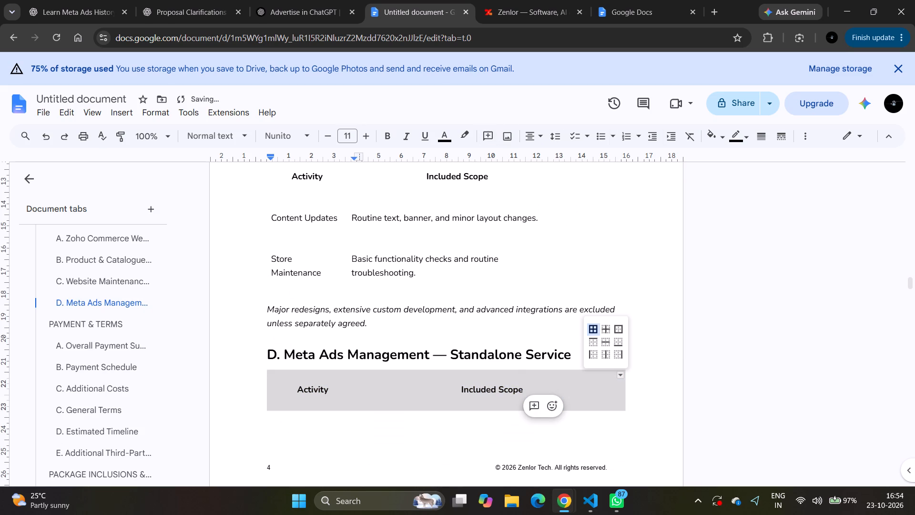
pyautogui.click(590, 331)
pyautogui.moveTo(240, 137); pyautogui.dragTo(258, 182)
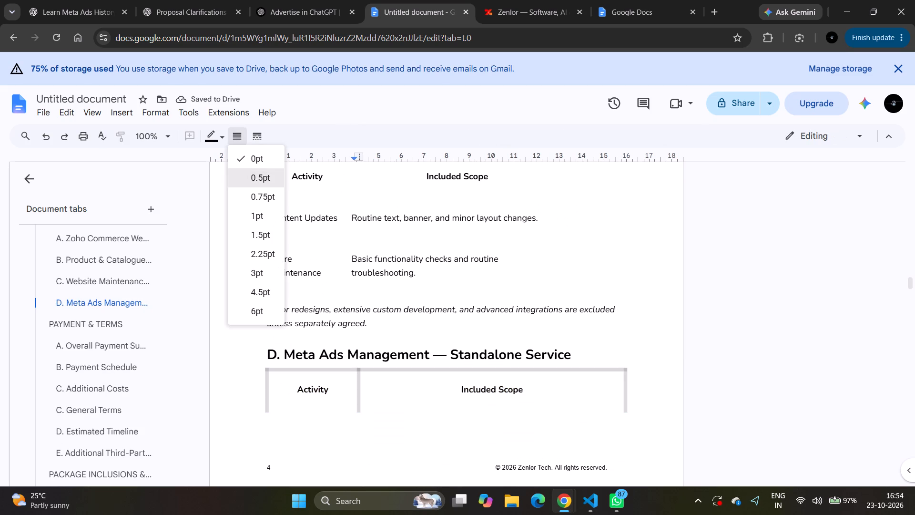
pyautogui.moveTo(258, 182); pyautogui.dragTo(260, 175)
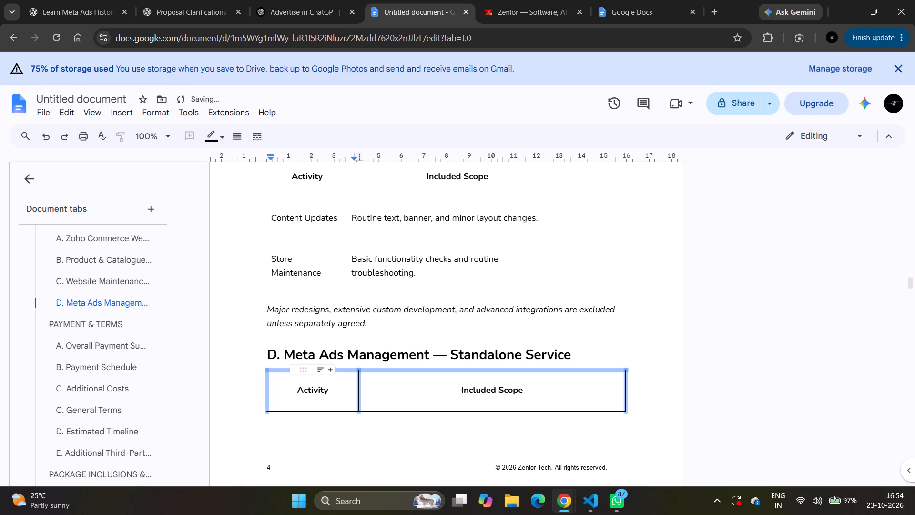
# Format the Meta Ads Management table's header row with white text and the custom orange cell background.
pyautogui.moveTo(288, 387); pyautogui.dragTo(529, 378)
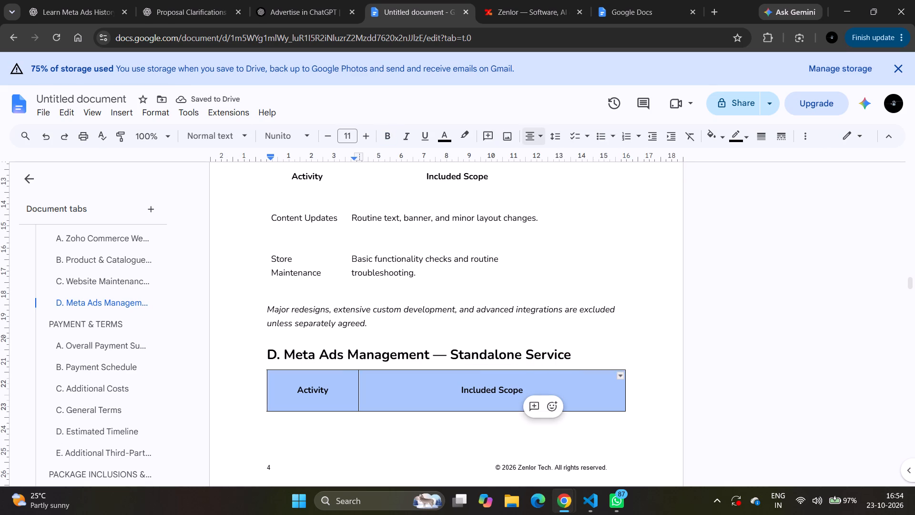
pyautogui.click(438, 136)
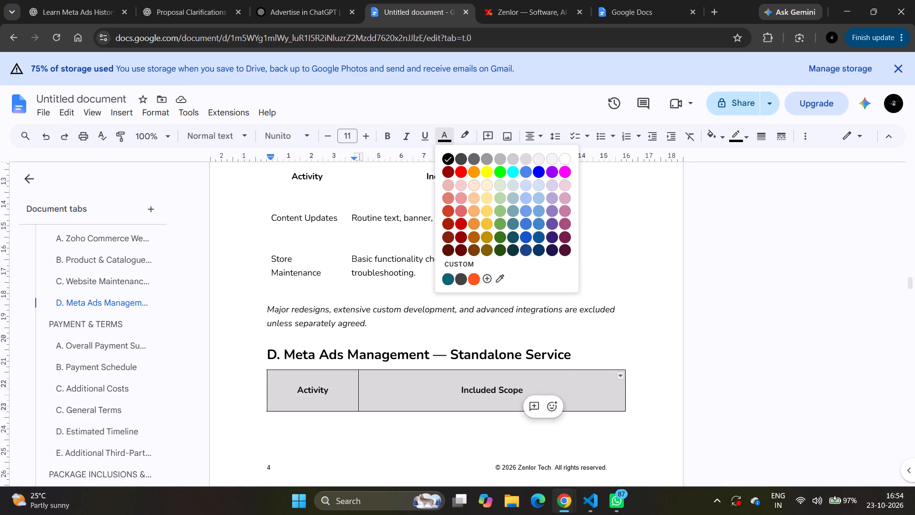
pyautogui.click(566, 158)
pyautogui.click(710, 142)
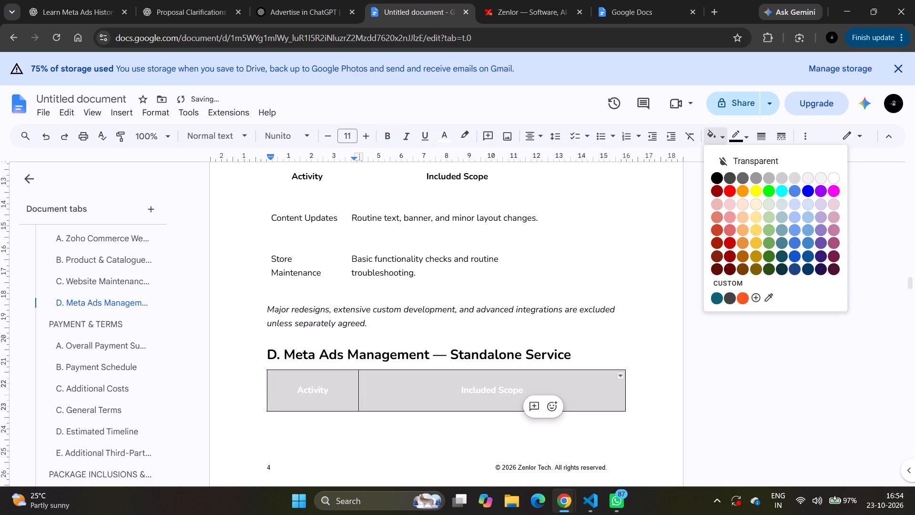
pyautogui.click(742, 298)
# Remove the space before and after paragraphs in the rows of the Meta Ads Management table.
pyautogui.scroll(-2, 529, 367)
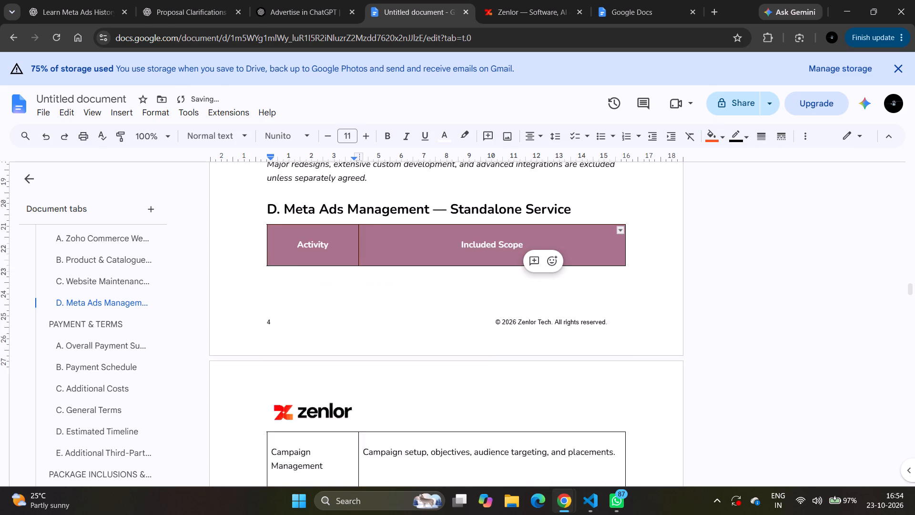
pyautogui.click(293, 194)
pyautogui.scroll(-1, 451, 377)
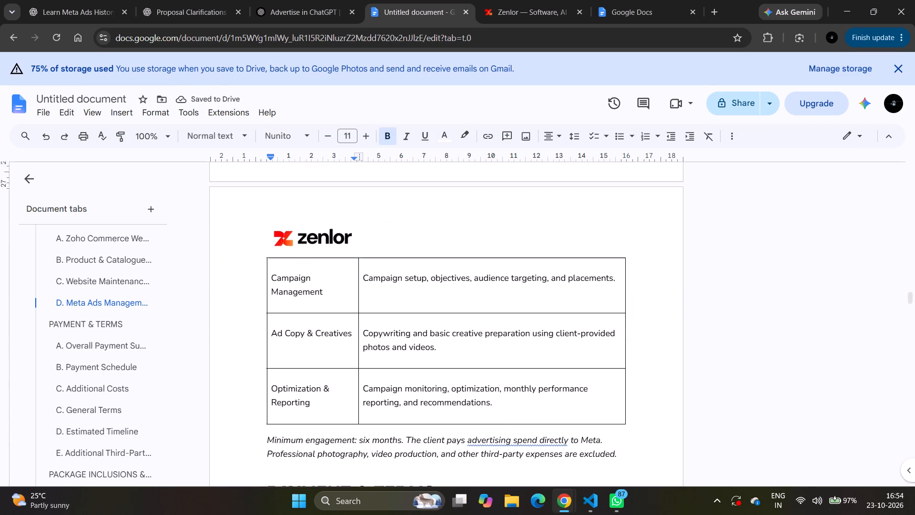
pyautogui.scroll(-2, 451, 377)
pyautogui.keyDown('shift'); pyautogui.click(561, 243); pyautogui.keyUp('shift')
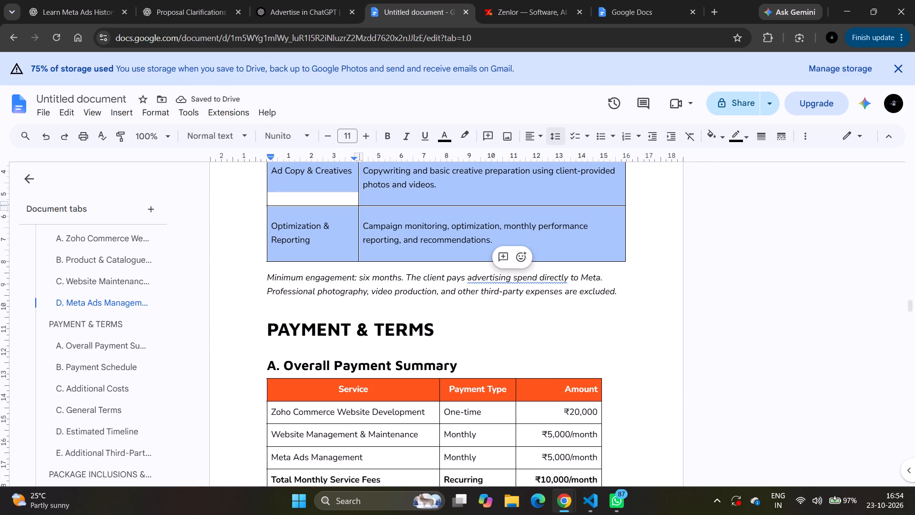
pyautogui.moveTo(556, 137); pyautogui.dragTo(577, 247)
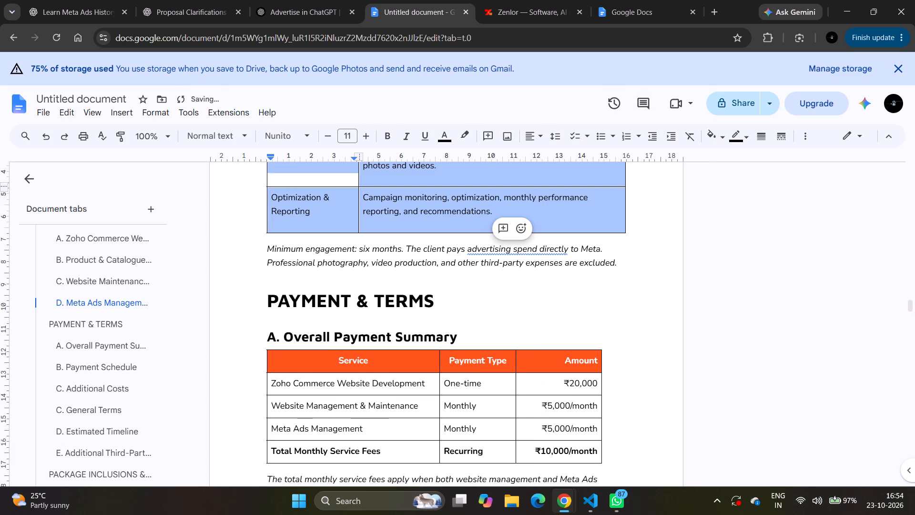
pyautogui.moveTo(561, 142); pyautogui.dragTo(576, 260)
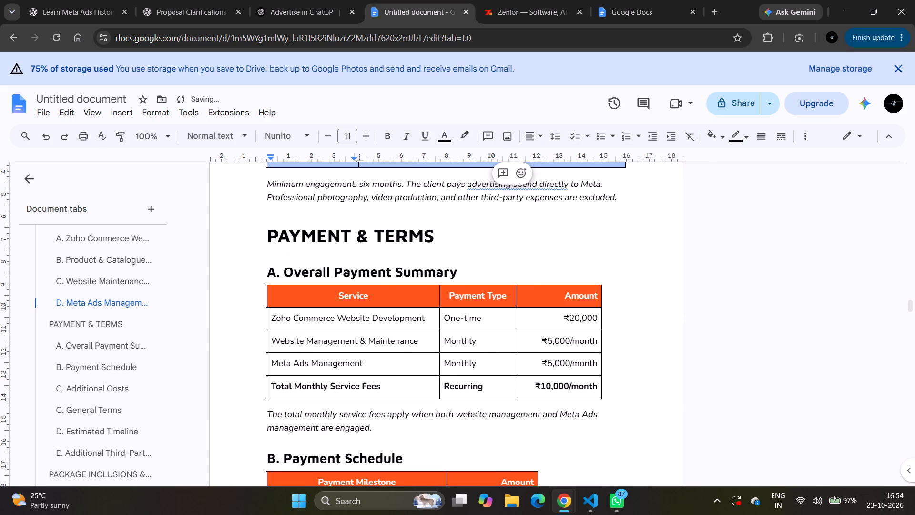
pyautogui.scroll(3, 576, 260)
pyautogui.click(570, 315)
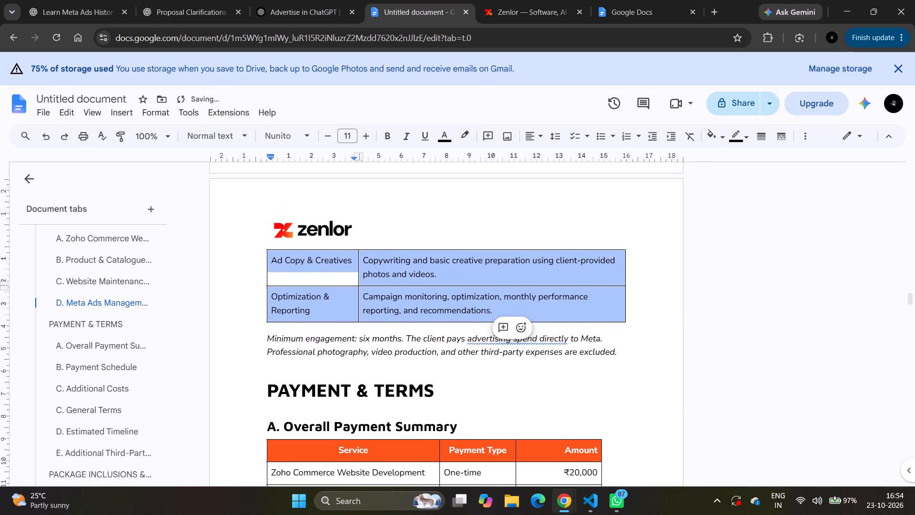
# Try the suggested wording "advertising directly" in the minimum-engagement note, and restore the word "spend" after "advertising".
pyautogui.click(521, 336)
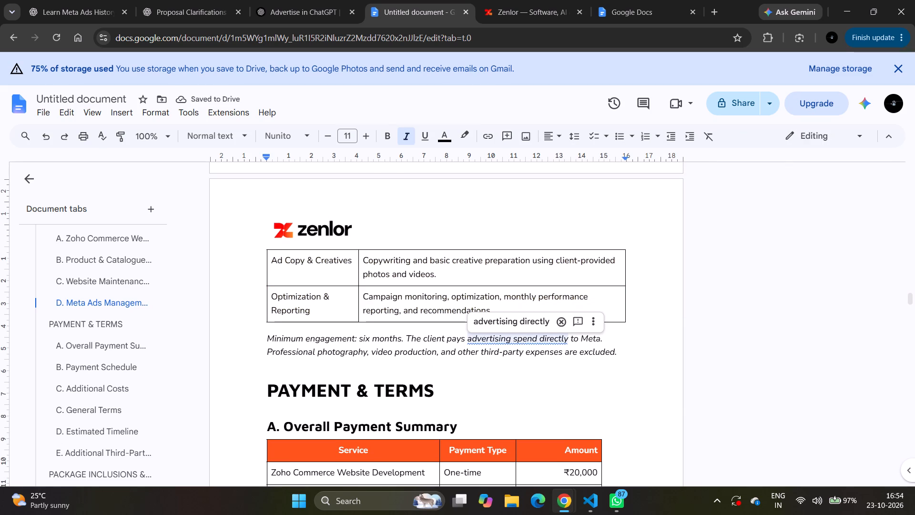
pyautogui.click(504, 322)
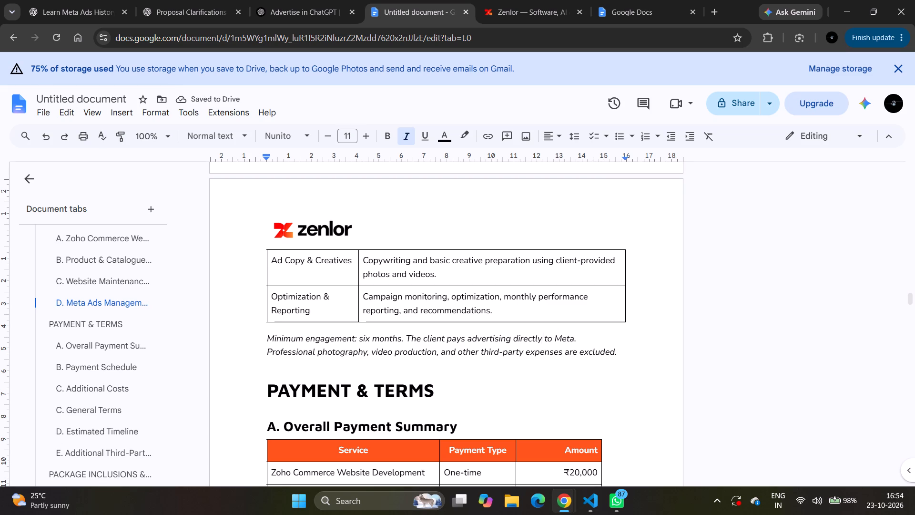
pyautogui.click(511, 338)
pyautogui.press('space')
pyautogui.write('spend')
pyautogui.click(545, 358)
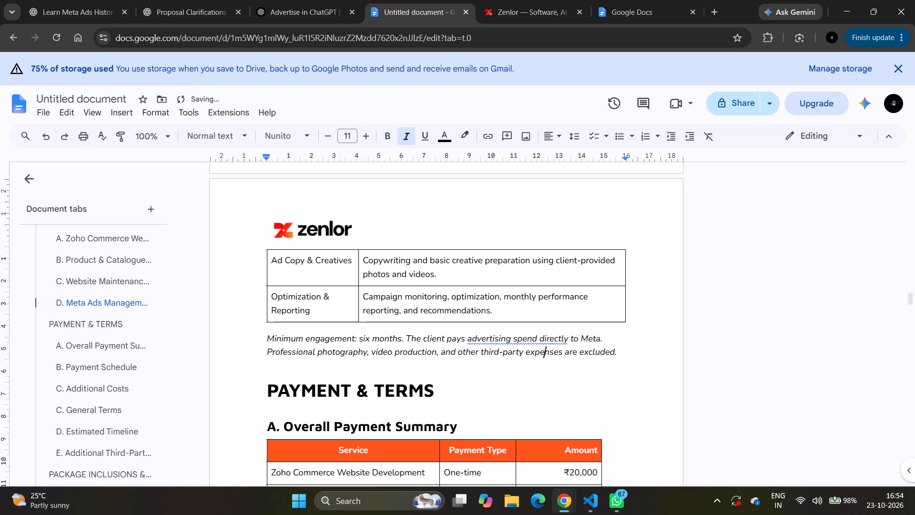
# Accept the suggested wording "advertising directly" in the minimum-engagement note below the Meta Ads Management table.
pyautogui.click(535, 340)
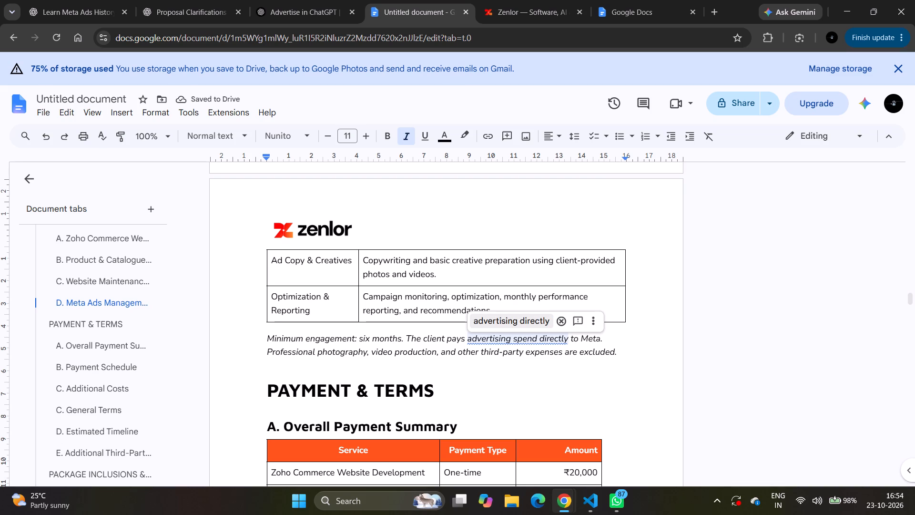
pyautogui.click(535, 324)
# Set the "D. Meta Ads Management — Standalone Service" heading to the Maven Pro font and retype the space after "D.".
pyautogui.scroll(2, 562, 305)
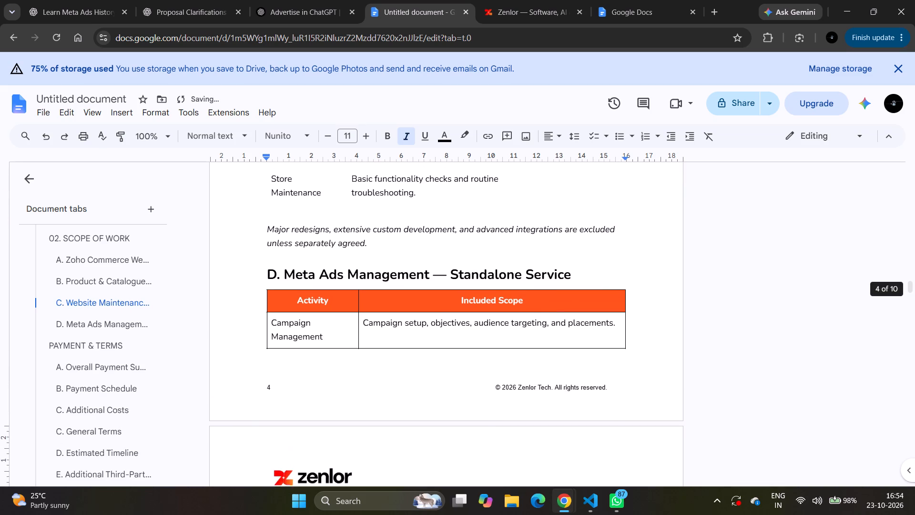
pyautogui.scroll(1, 562, 305)
pyautogui.tripleClick(435, 343)
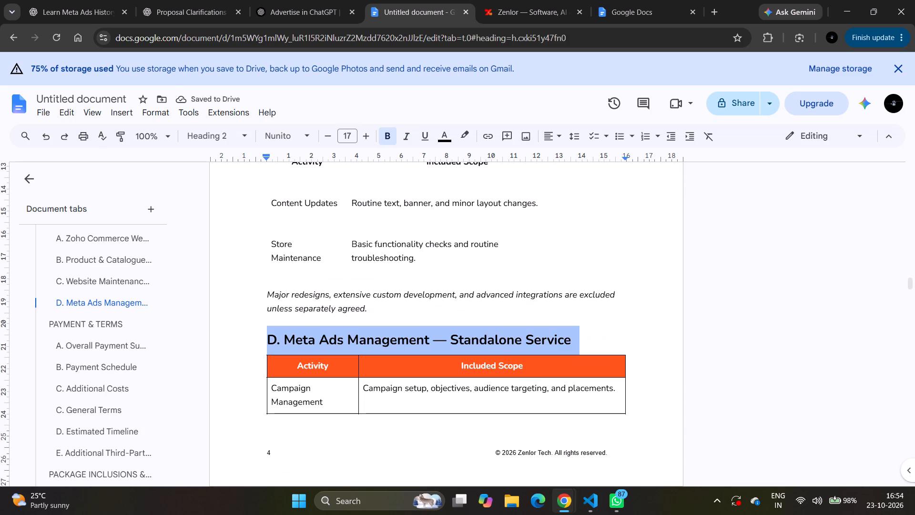
pyautogui.moveTo(292, 130); pyautogui.dragTo(299, 207)
pyautogui.click(287, 337)
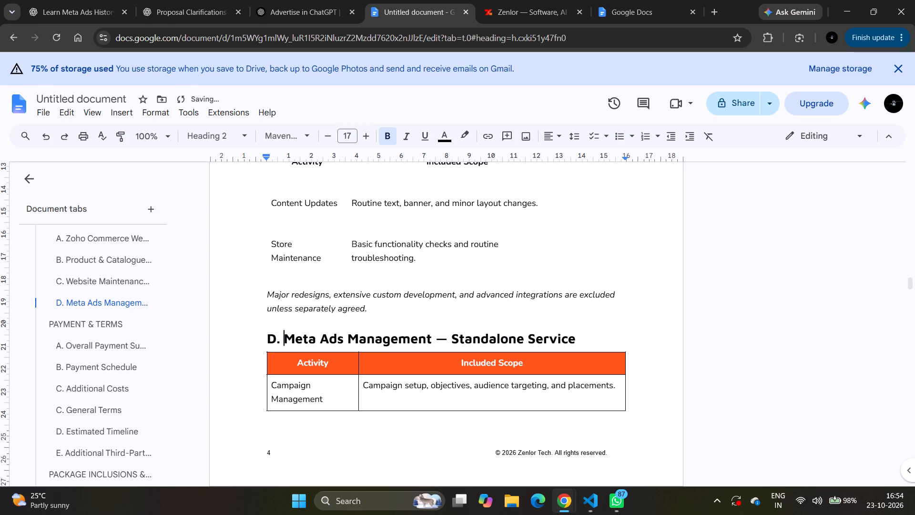
pyautogui.press('BackSpace')
pyautogui.press('space')
# Change the font of the "C. Website Maintenance & Routine Updates" heading to Maven Pro.
pyautogui.scroll(1, 285, 338)
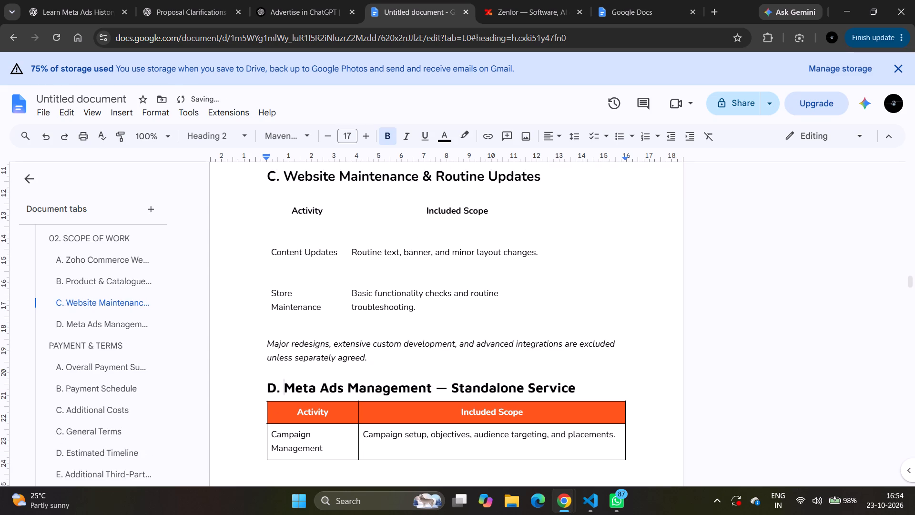
pyautogui.scroll(1, 400, 339)
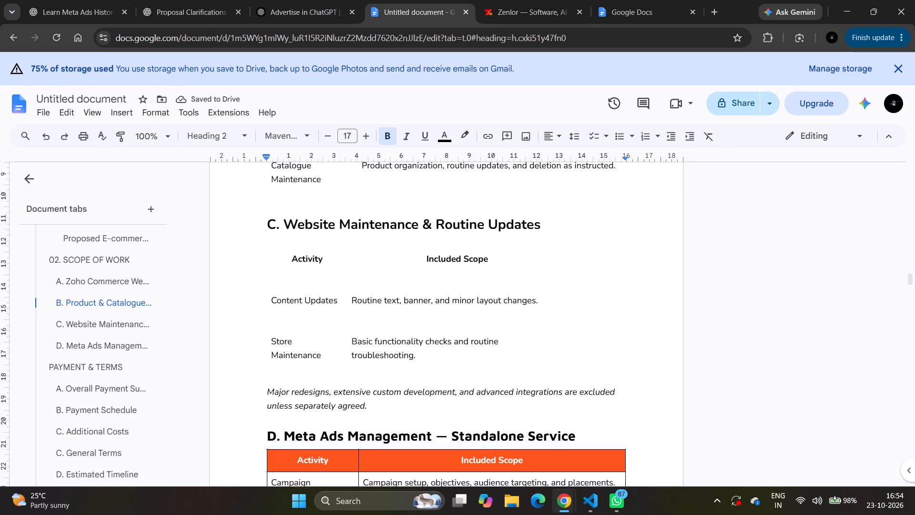
pyautogui.tripleClick(291, 227)
pyautogui.moveTo(285, 135); pyautogui.dragTo(306, 216)
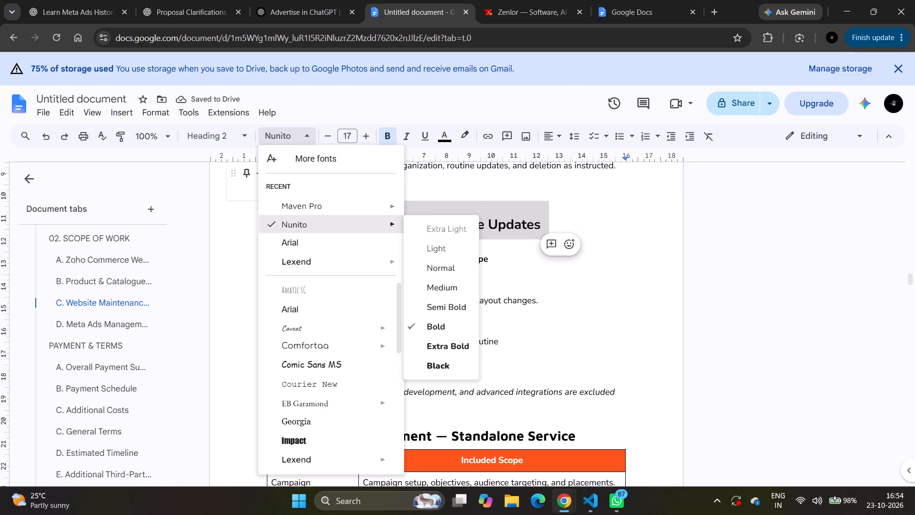
pyautogui.moveTo(306, 216); pyautogui.dragTo(309, 207)
# Apply 0.5 pt borders to all cells of the Website Maintenance & Routine Updates table.
pyautogui.moveTo(293, 252); pyautogui.dragTo(442, 332)
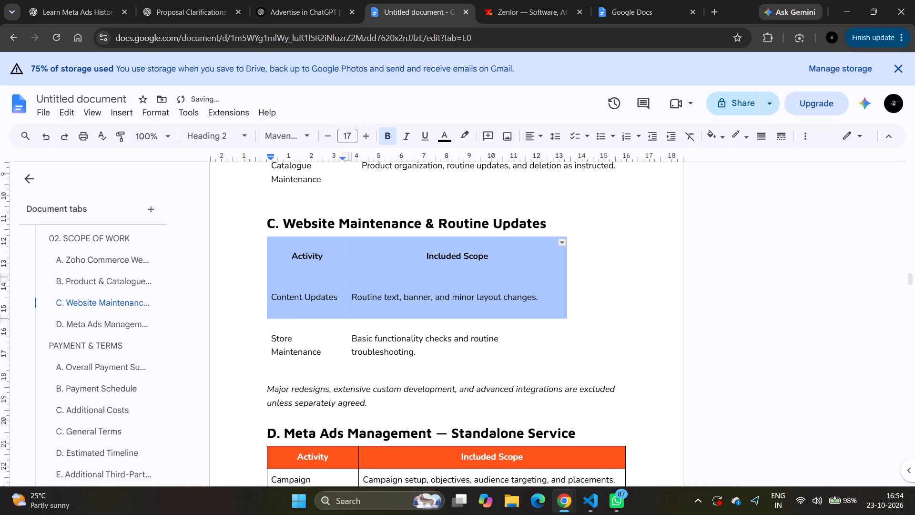
pyautogui.moveTo(442, 332); pyautogui.dragTo(444, 335)
pyautogui.click(562, 247)
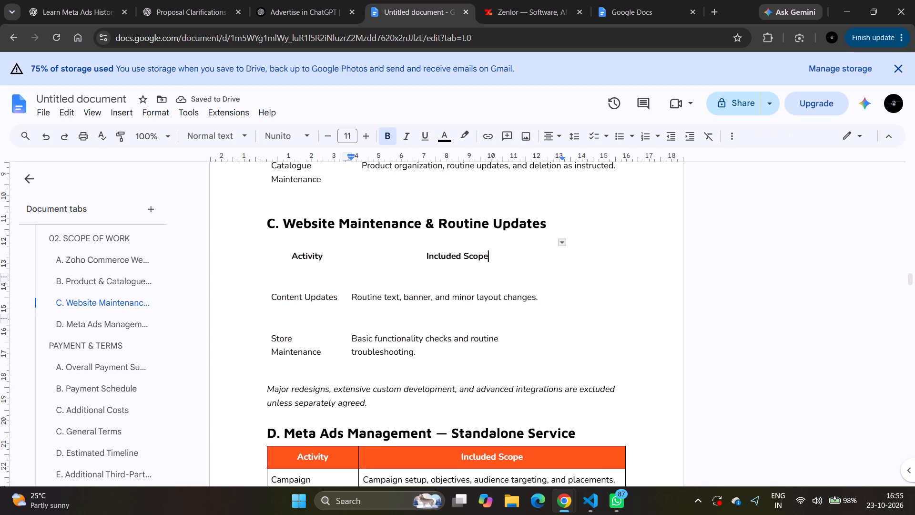
pyautogui.moveTo(276, 252); pyautogui.dragTo(442, 339)
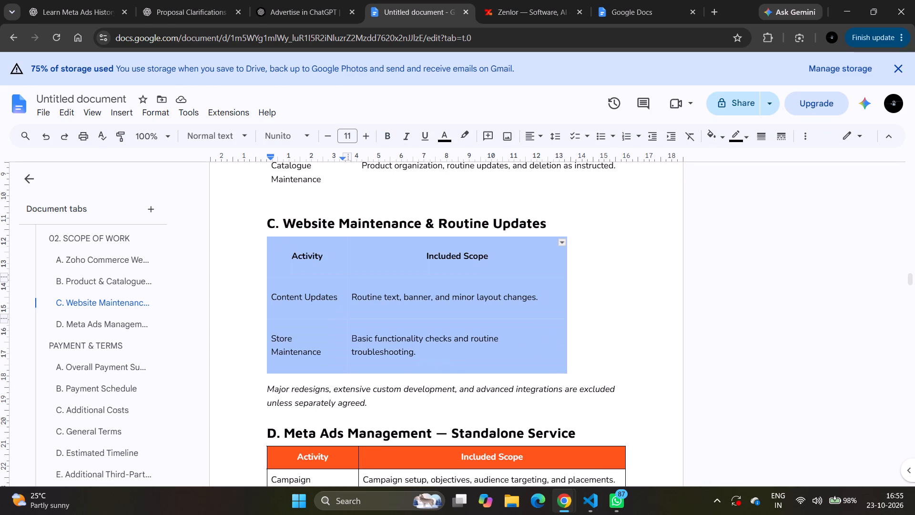
pyautogui.click(562, 241)
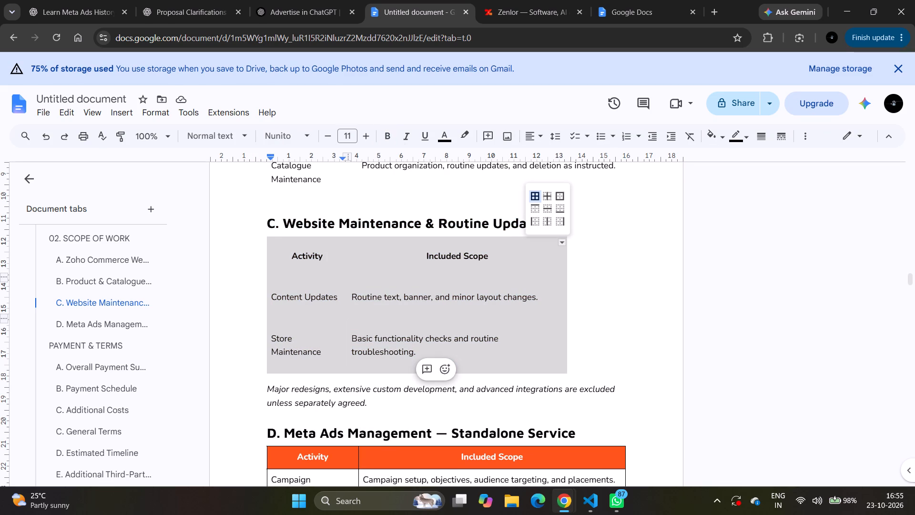
pyautogui.click(538, 198)
pyautogui.moveTo(241, 132); pyautogui.dragTo(254, 176)
# Format the Website Maintenance table's header row with white text and the custom orange cell background.
pyautogui.moveTo(288, 261); pyautogui.dragTo(432, 251)
pyautogui.moveTo(448, 133); pyautogui.dragTo(560, 158)
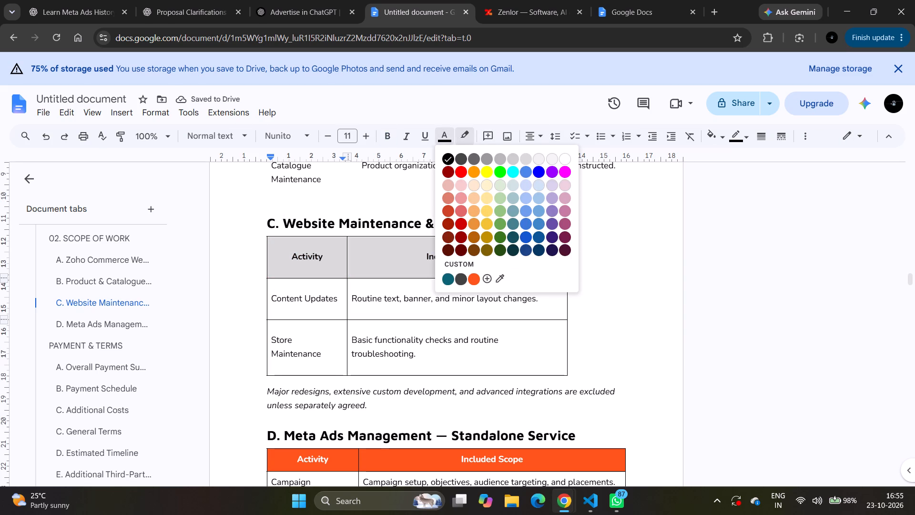
pyautogui.moveTo(560, 158); pyautogui.dragTo(560, 160)
pyautogui.moveTo(713, 139); pyautogui.dragTo(740, 287)
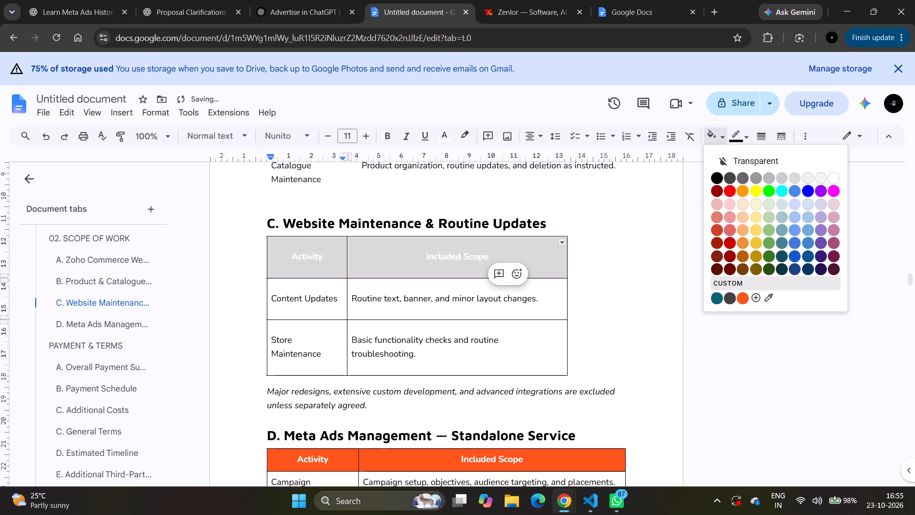
pyautogui.moveTo(740, 287); pyautogui.dragTo(742, 295)
# Remove the space before and after paragraphs in all rows of the Website Maintenance table.
pyautogui.click(326, 259)
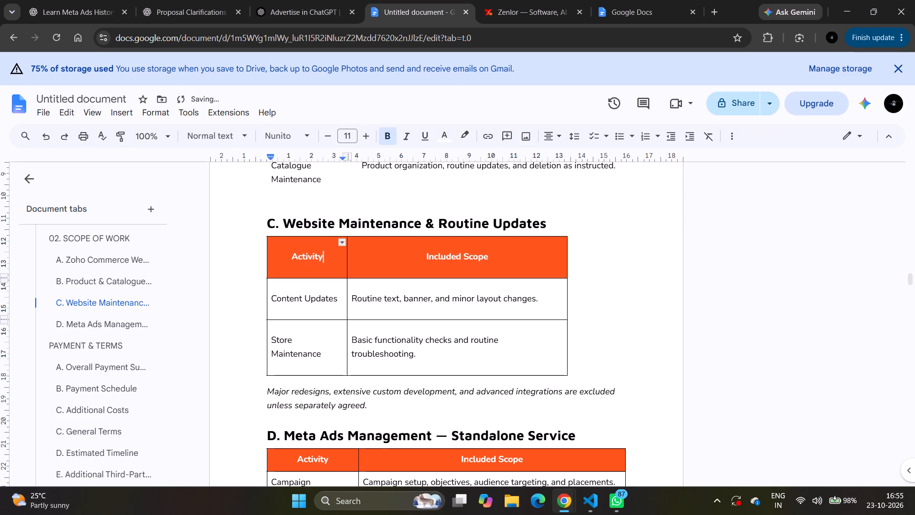
pyautogui.moveTo(326, 259); pyautogui.dragTo(387, 332)
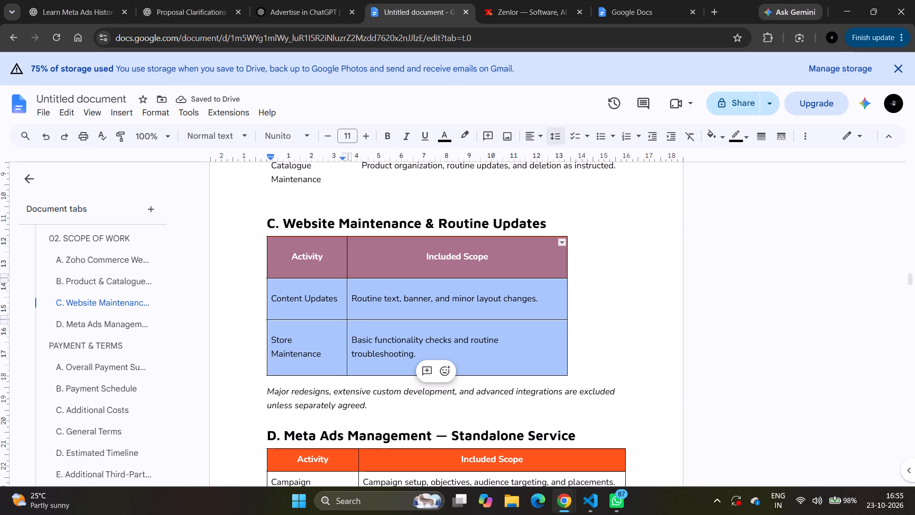
pyautogui.click(559, 135)
pyautogui.click(566, 238)
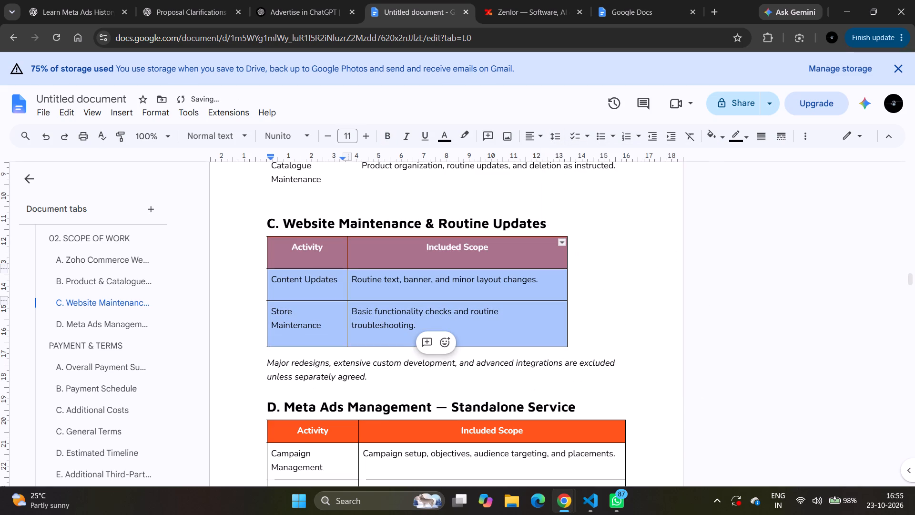
pyautogui.moveTo(559, 136); pyautogui.dragTo(569, 267)
# Apply 0.5 pt borders to all cells of the Product & Catalogue Management table.
pyautogui.scroll(1, 506, 258)
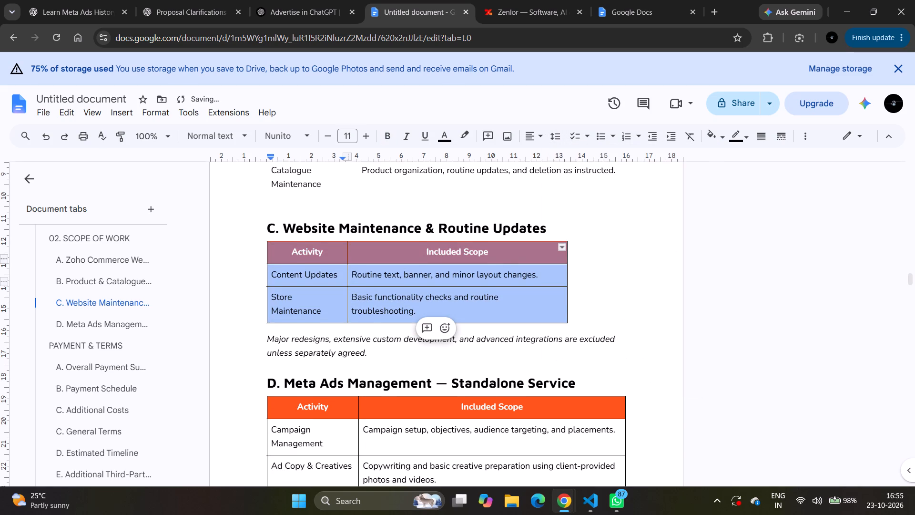
pyautogui.scroll(2, 506, 258)
pyautogui.moveTo(294, 222); pyautogui.dragTo(458, 396)
pyautogui.keyDown('shift'); pyautogui.click(498, 373); pyautogui.keyUp('shift')
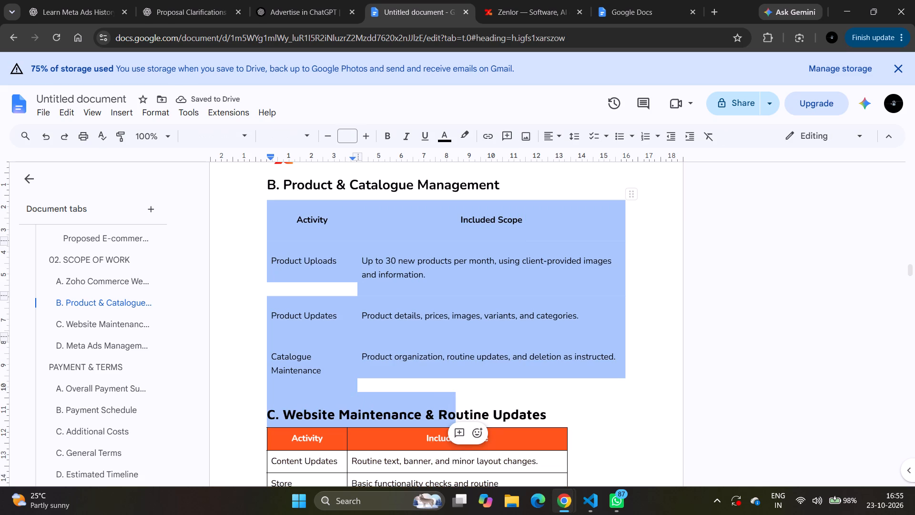
pyautogui.click(620, 204)
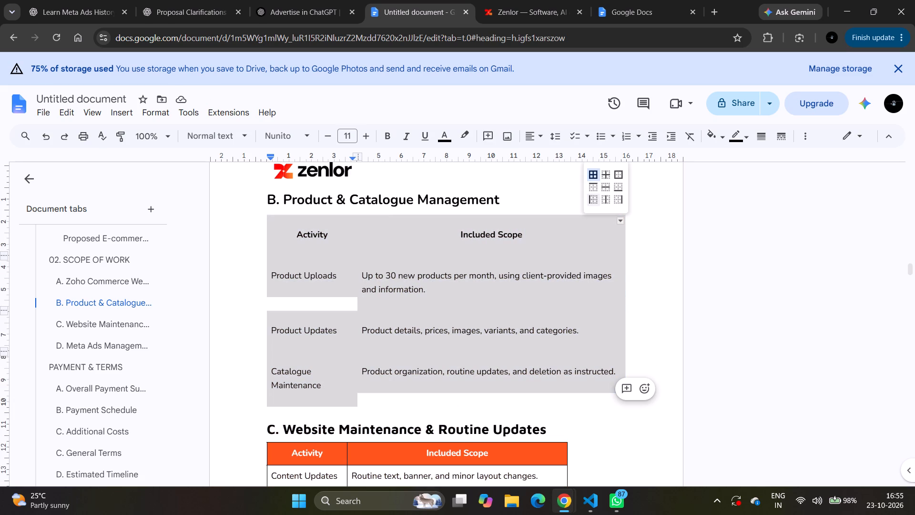
pyautogui.click(593, 175)
pyautogui.click(239, 132)
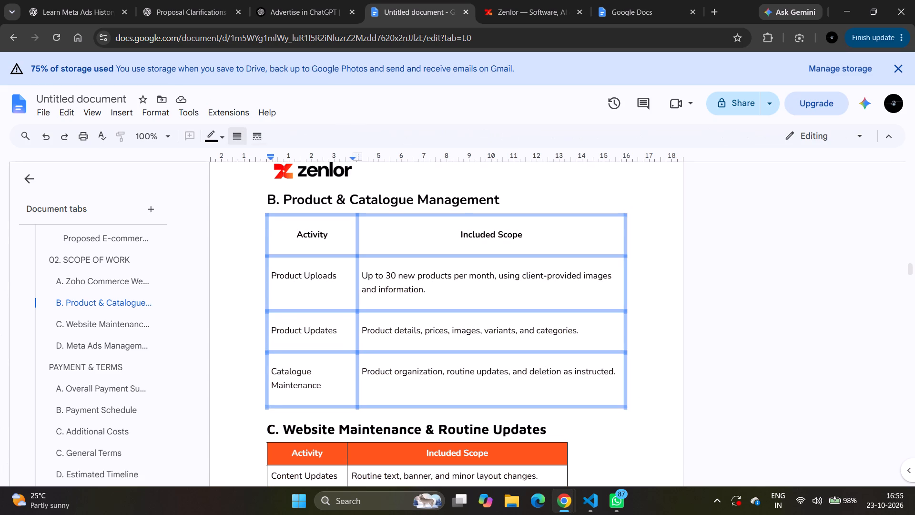
pyautogui.click(249, 174)
# Format the Product & Catalogue Management table's header row with white text and the custom orange cell background.
pyautogui.moveTo(295, 239); pyautogui.dragTo(449, 228)
pyautogui.moveTo(452, 133); pyautogui.dragTo(547, 164)
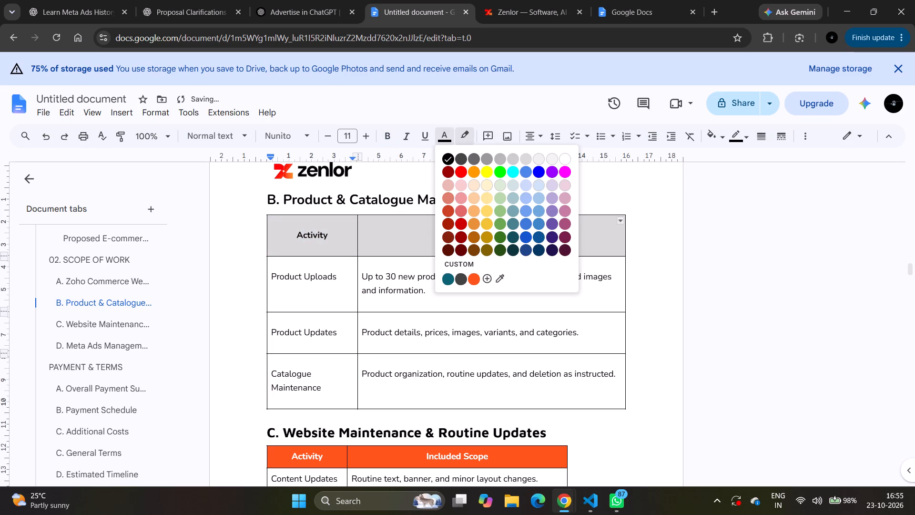
pyautogui.moveTo(547, 164); pyautogui.dragTo(563, 158)
pyautogui.click(703, 143)
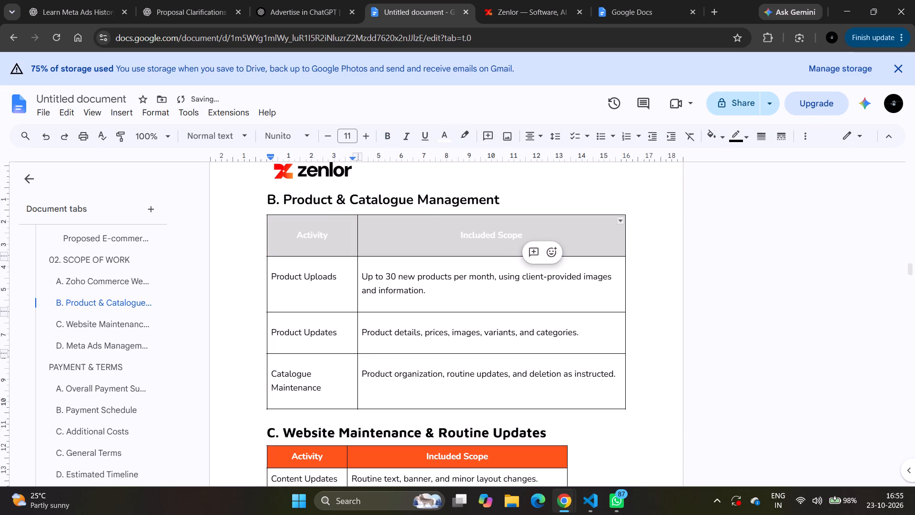
pyautogui.click(712, 141)
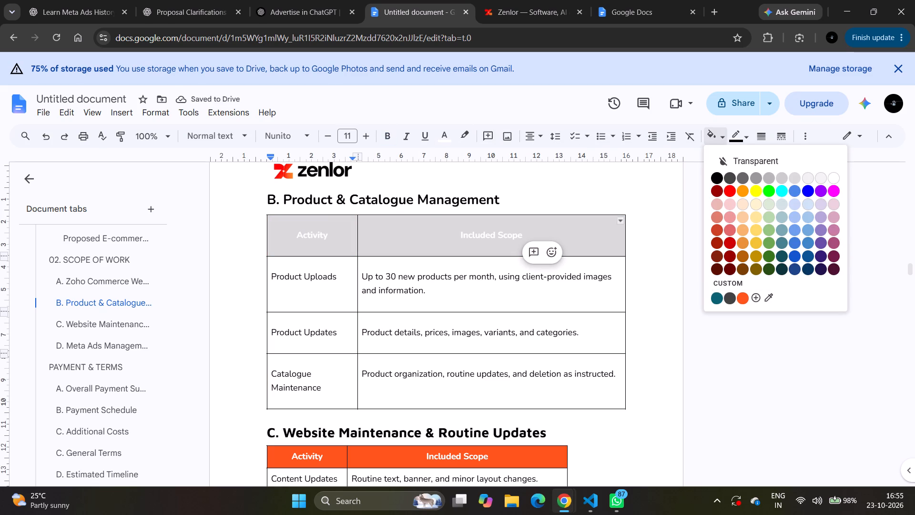
pyautogui.click(741, 298)
# Remove the space before and after paragraphs in all rows of the Product & Catalogue Management table.
pyautogui.click(315, 226)
pyautogui.moveTo(315, 226); pyautogui.dragTo(429, 361)
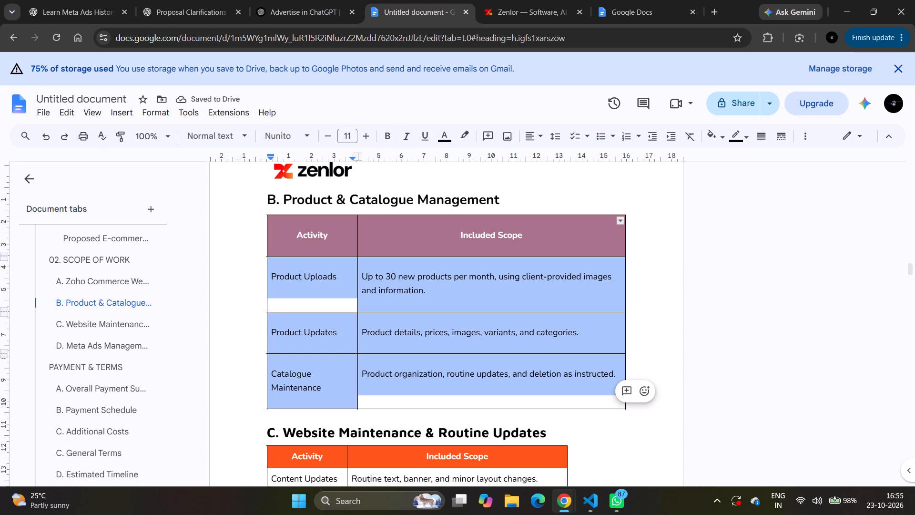
pyautogui.click(558, 138)
pyautogui.click(567, 238)
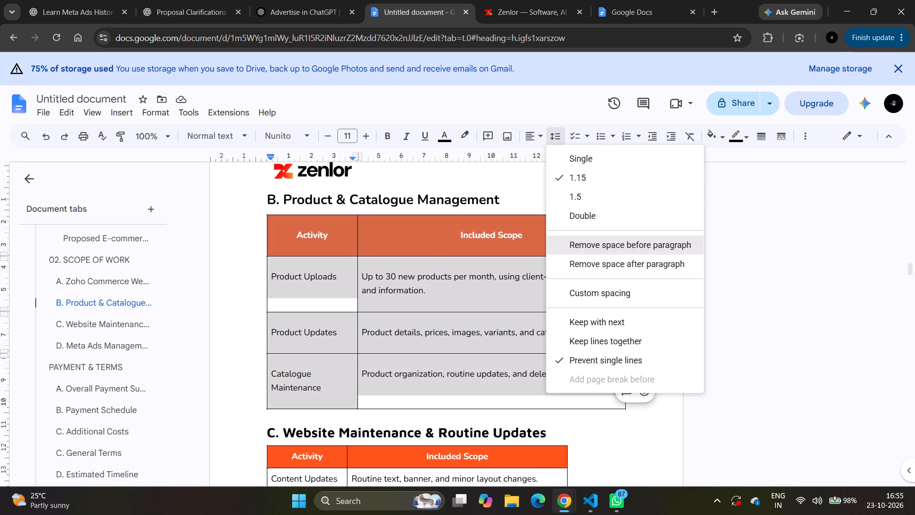
pyautogui.click(557, 135)
pyautogui.click(580, 269)
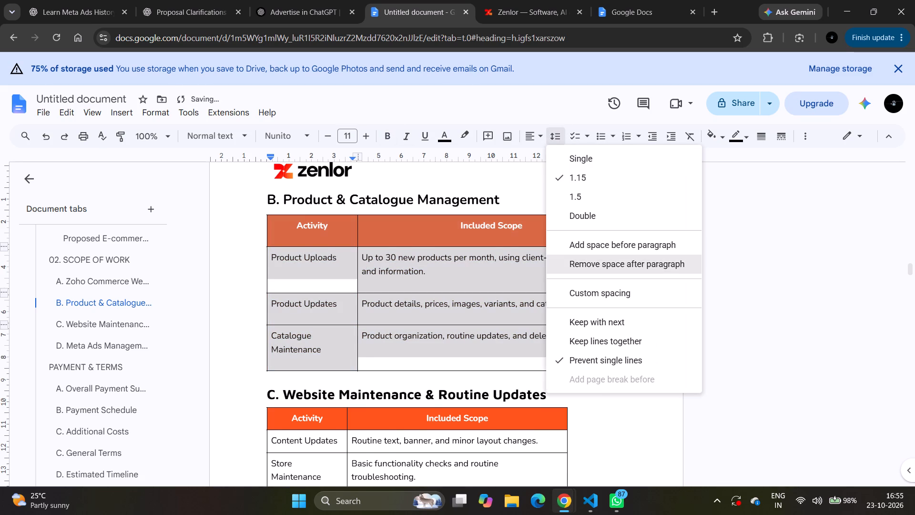
# Change the "B. Product & Catalogue Management" and "A. Zoho Commerce Website Development" headings to the Maven Pro font.
pyautogui.scroll(2, 456, 268)
pyautogui.tripleClick(378, 333)
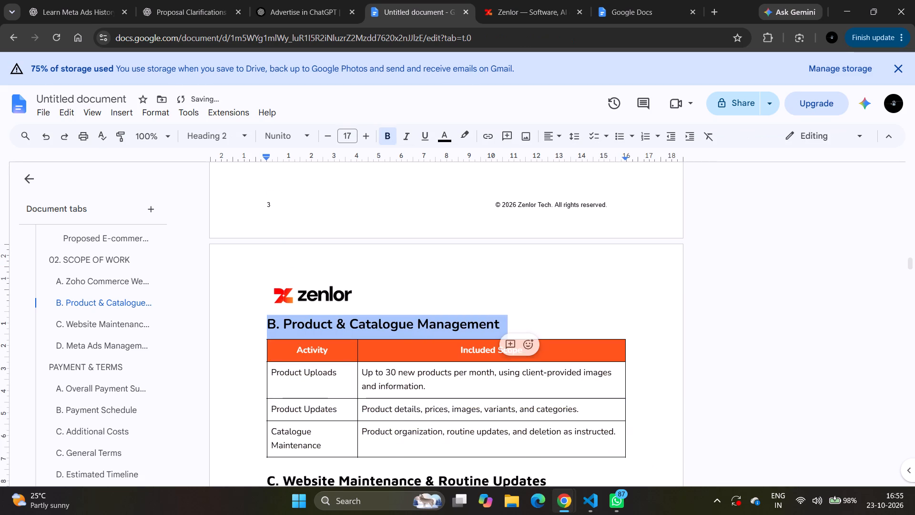
pyautogui.moveTo(296, 139); pyautogui.dragTo(325, 209)
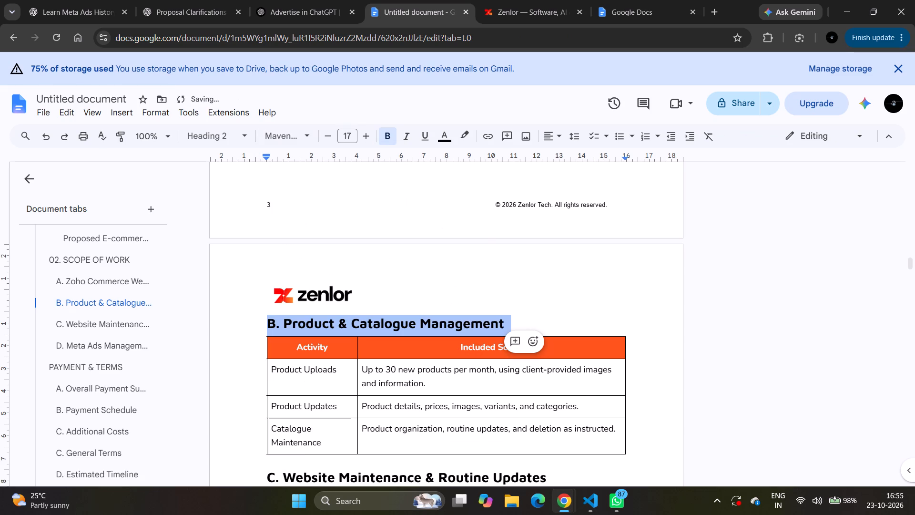
pyautogui.scroll(4, 369, 346)
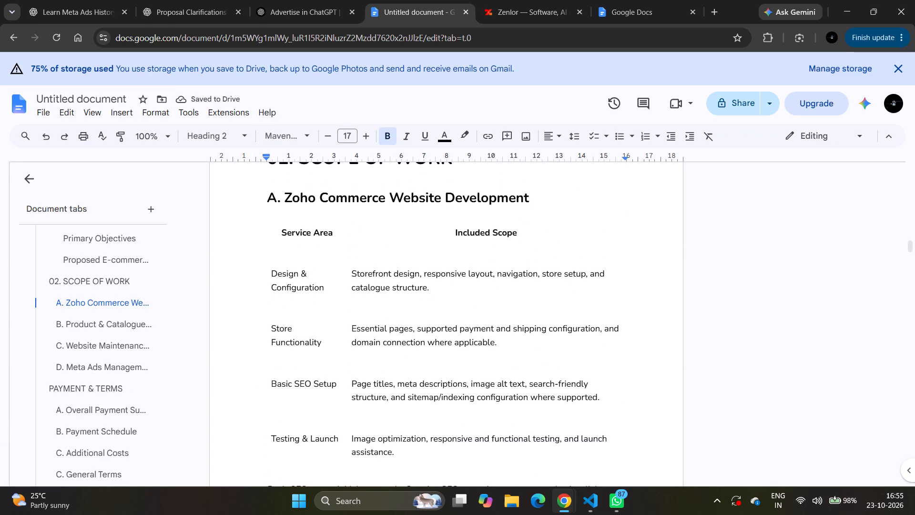
pyautogui.tripleClick(311, 199)
pyautogui.moveTo(299, 132); pyautogui.dragTo(317, 208)
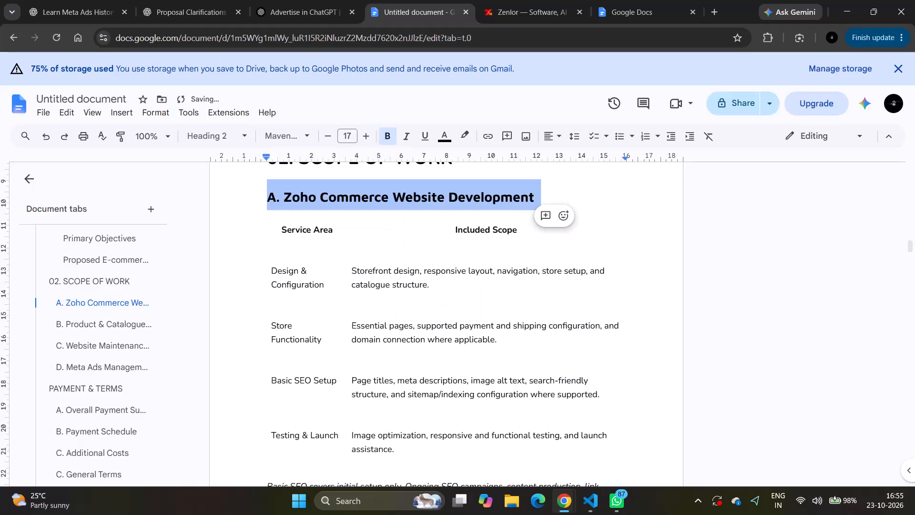
# Apply 0.5 pt borders to all cells of the Zoho Commerce Website Development table.
pyautogui.moveTo(275, 231); pyautogui.dragTo(448, 329)
pyautogui.scroll(-2, 448, 329)
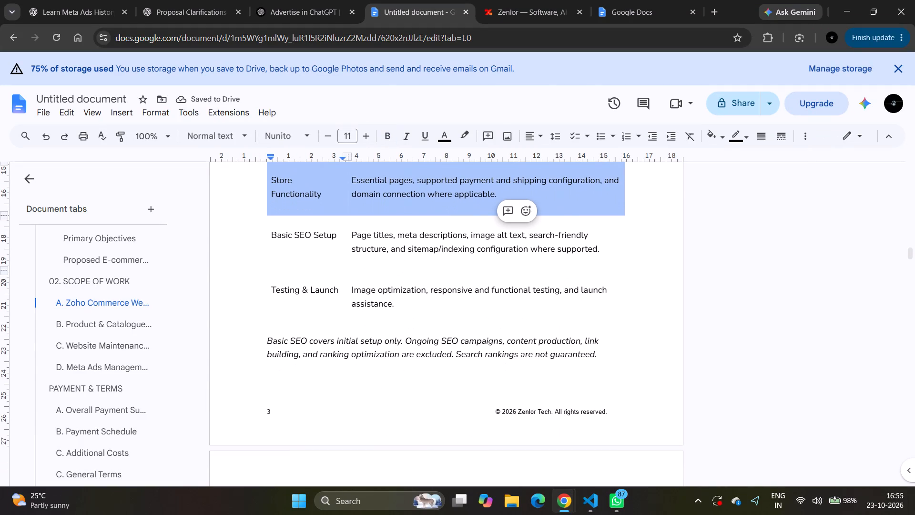
pyautogui.keyDown('shift'); pyautogui.click(408, 306); pyautogui.keyUp('shift')
pyautogui.scroll(3, 408, 306)
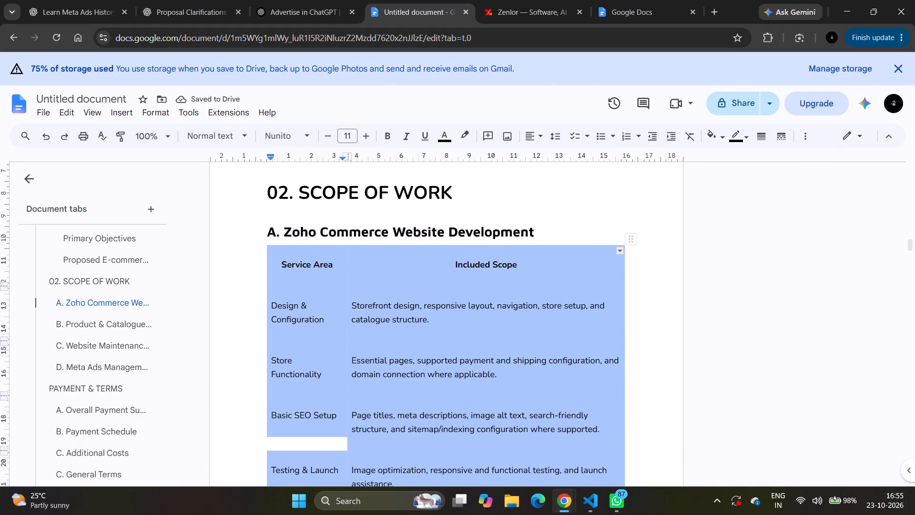
pyautogui.click(620, 251)
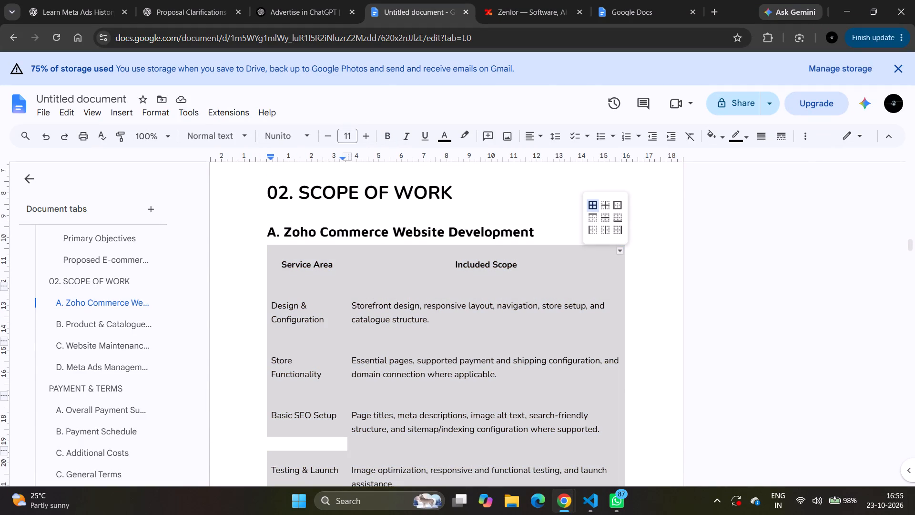
pyautogui.click(593, 208)
pyautogui.moveTo(239, 131); pyautogui.dragTo(269, 188)
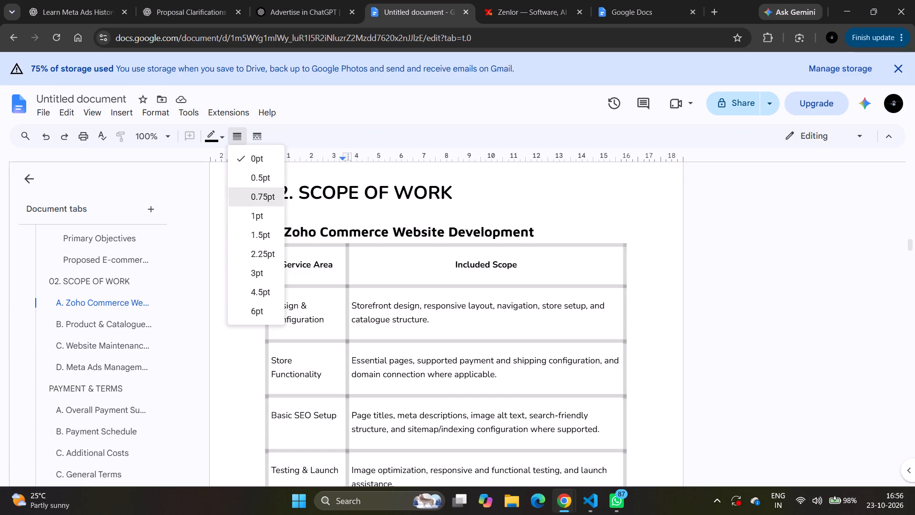
pyautogui.moveTo(269, 188); pyautogui.dragTo(270, 181)
# Format the Zoho Commerce Website Development table's header row with white text and the custom orange #ff551c cell background.
pyautogui.moveTo(300, 265); pyautogui.dragTo(437, 274)
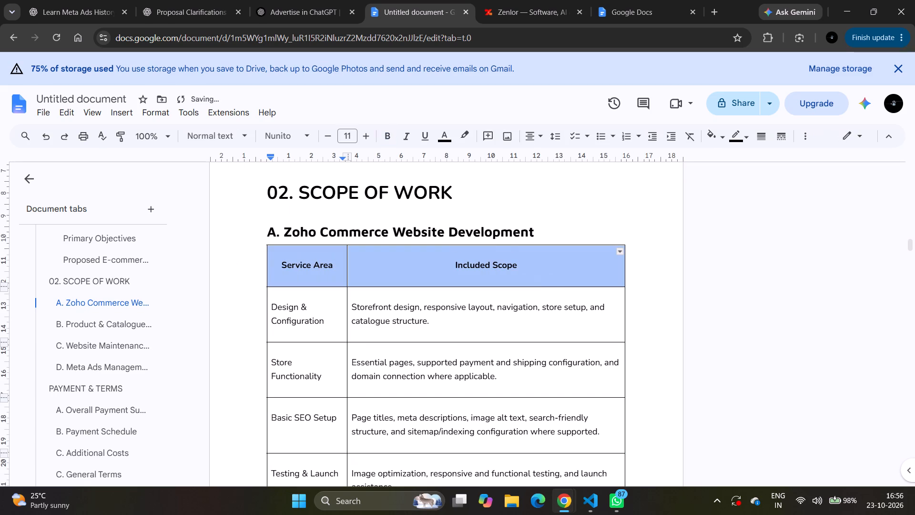
pyautogui.click(444, 129)
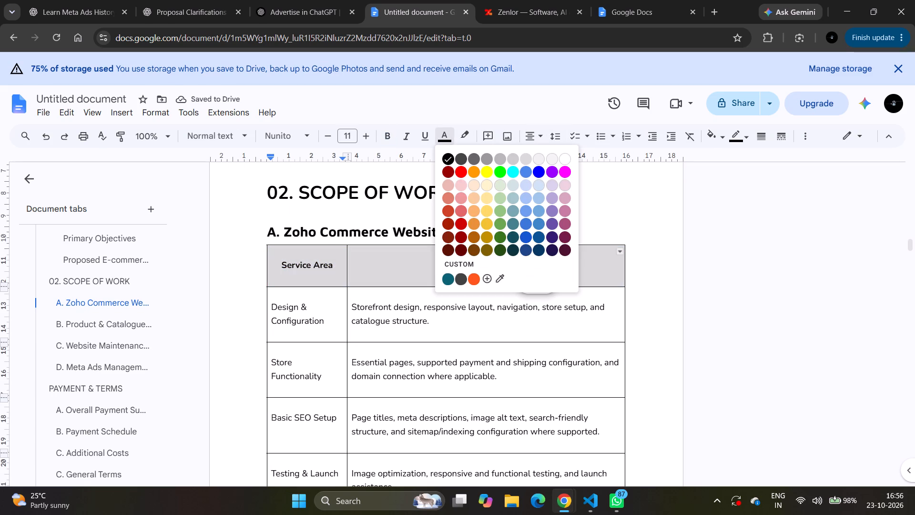
pyautogui.click(564, 158)
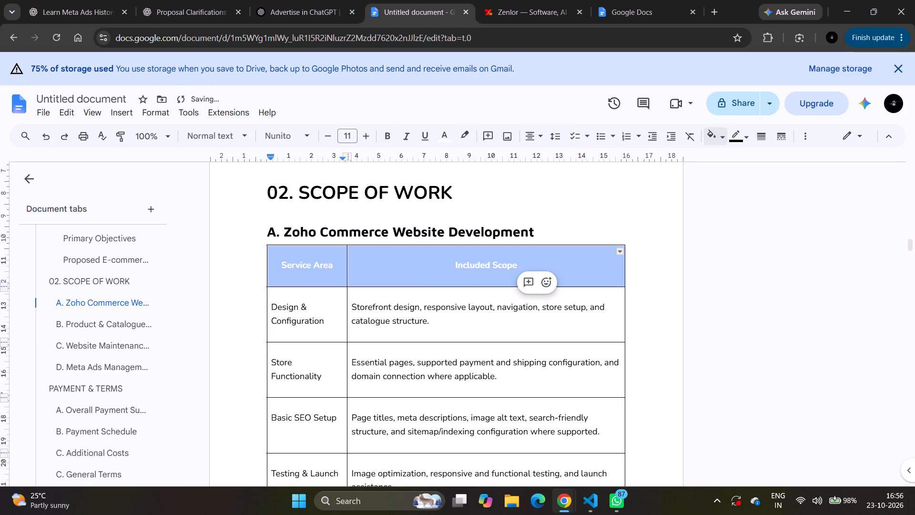
pyautogui.click(714, 137)
pyautogui.click(740, 302)
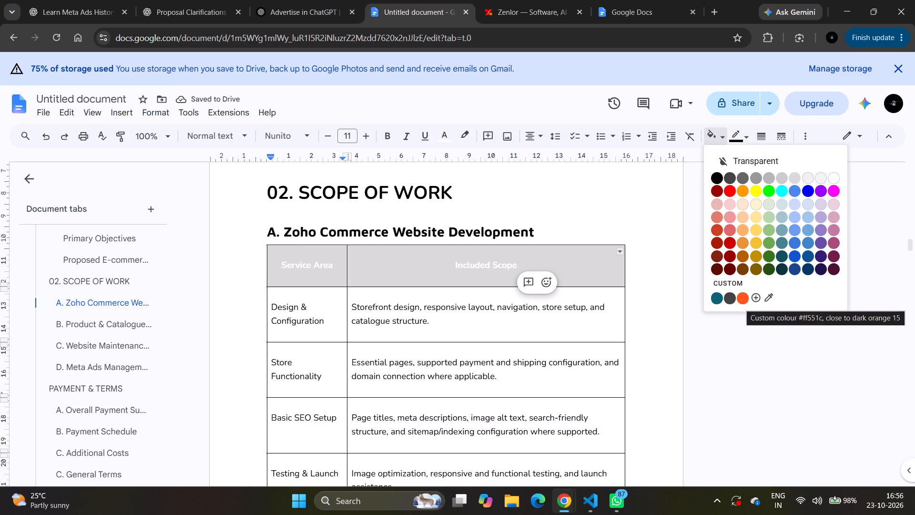
# Remove the space before and after paragraphs in all rows of the Zoho Commerce Website Development table.
pyautogui.click(344, 264)
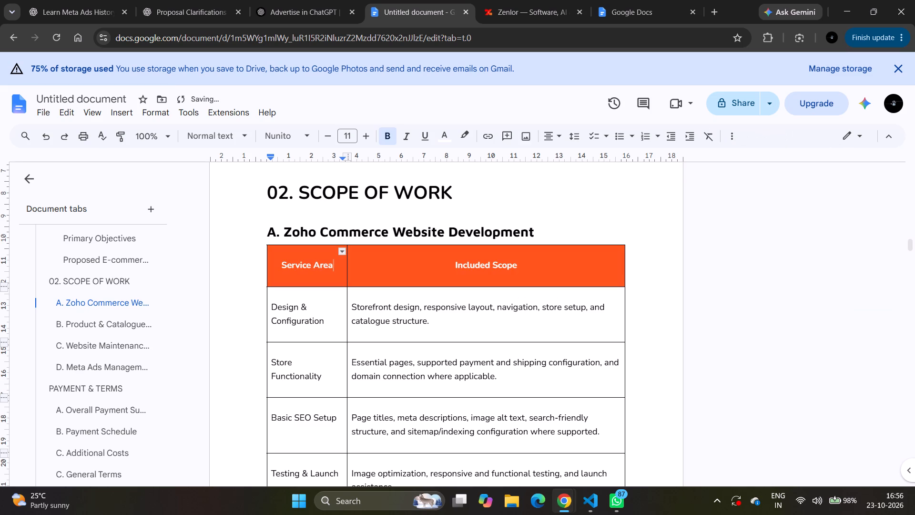
pyautogui.scroll(-2, 420, 419)
pyautogui.keyDown('shift'); pyautogui.click(444, 277); pyautogui.keyUp('shift')
pyautogui.scroll(3, 444, 277)
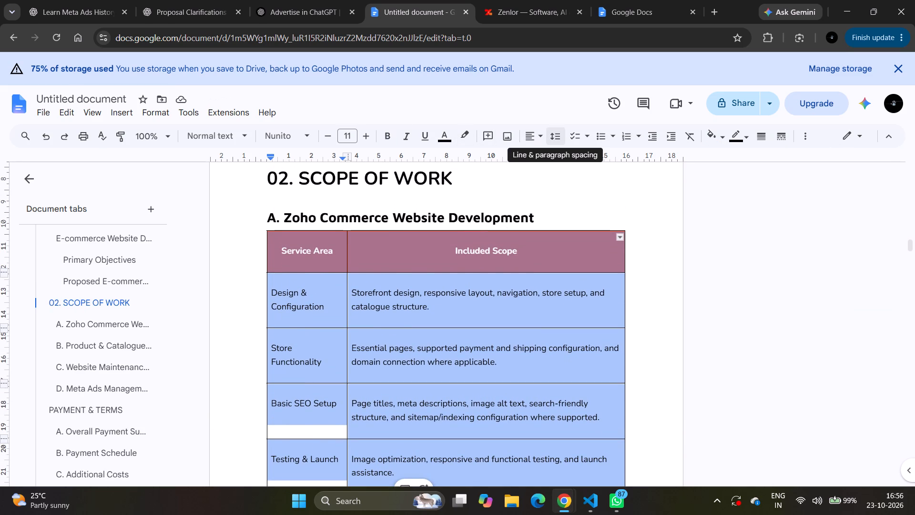
pyautogui.click(549, 134)
pyautogui.click(579, 244)
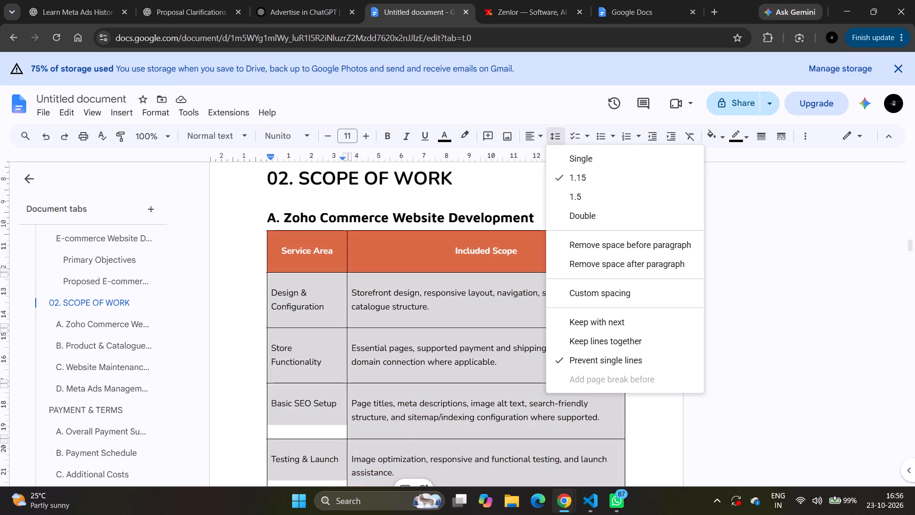
pyautogui.click(543, 134)
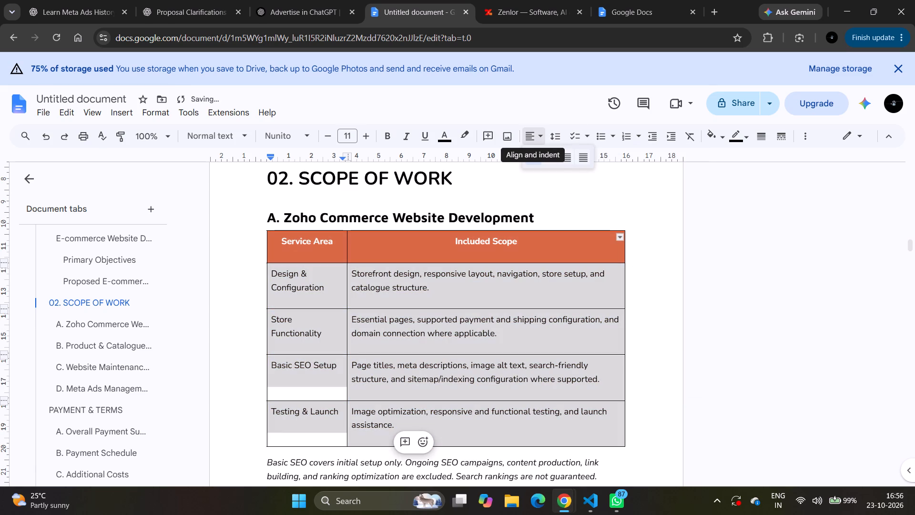
pyautogui.click(552, 134)
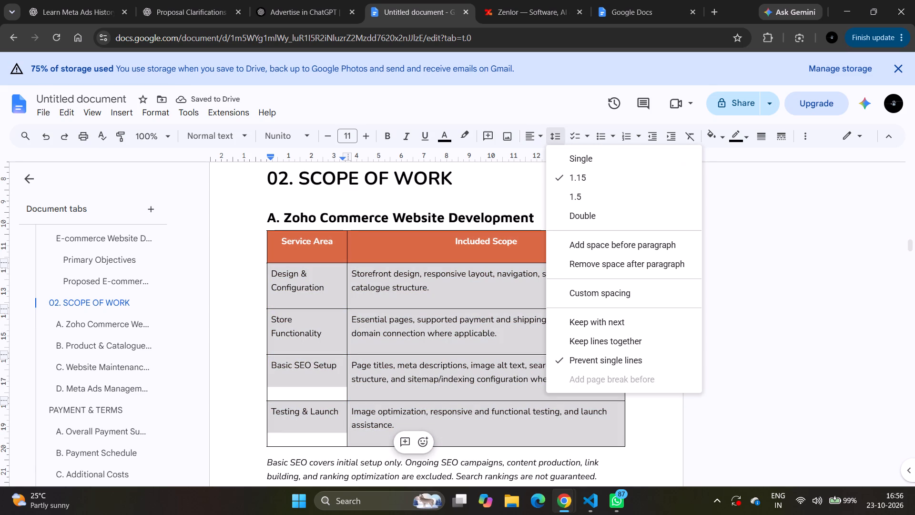
pyautogui.click(576, 262)
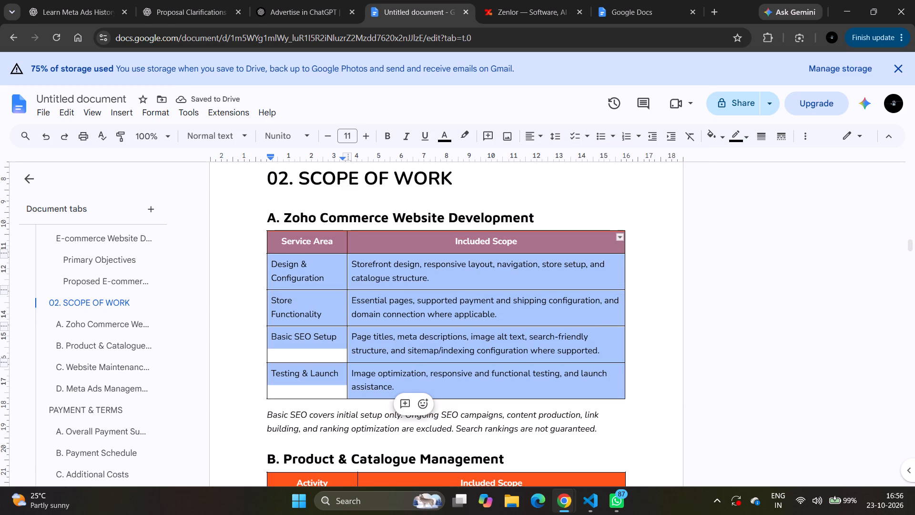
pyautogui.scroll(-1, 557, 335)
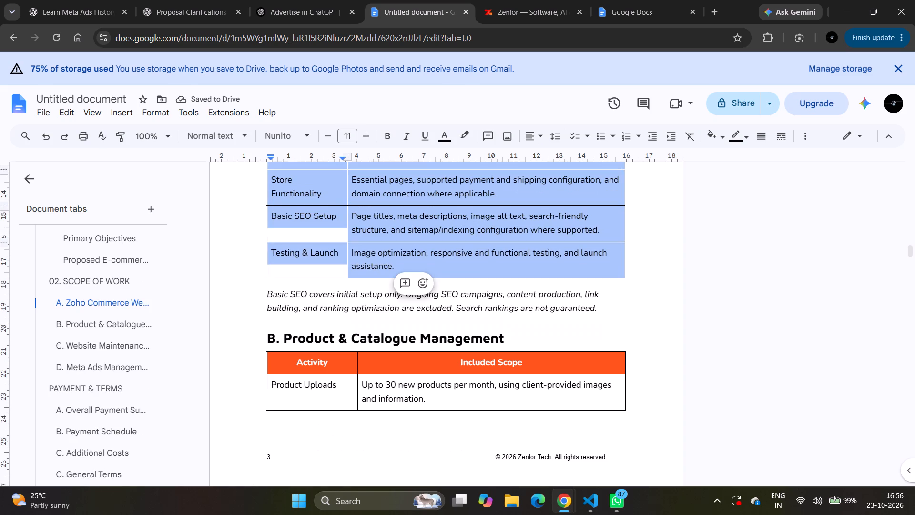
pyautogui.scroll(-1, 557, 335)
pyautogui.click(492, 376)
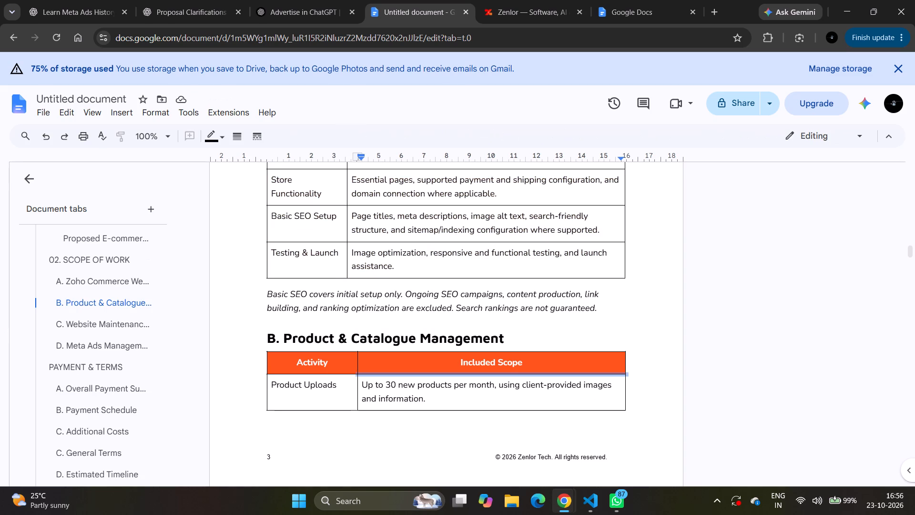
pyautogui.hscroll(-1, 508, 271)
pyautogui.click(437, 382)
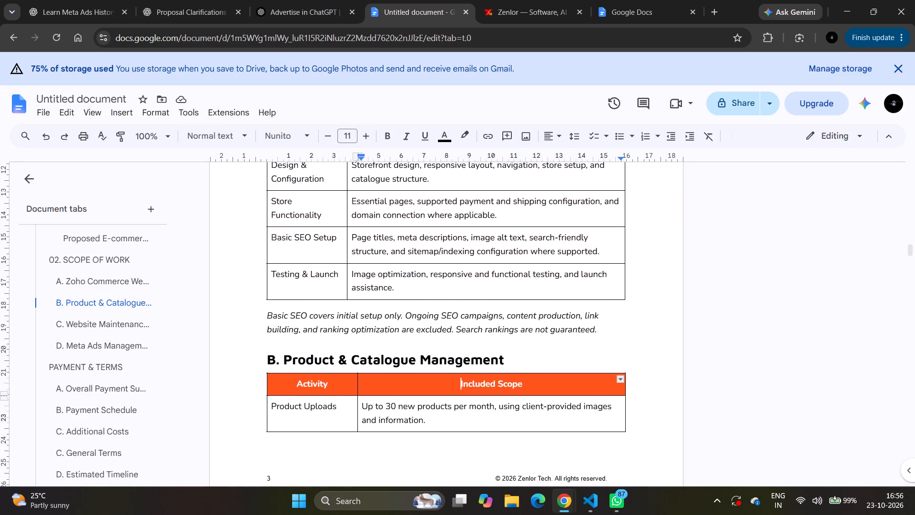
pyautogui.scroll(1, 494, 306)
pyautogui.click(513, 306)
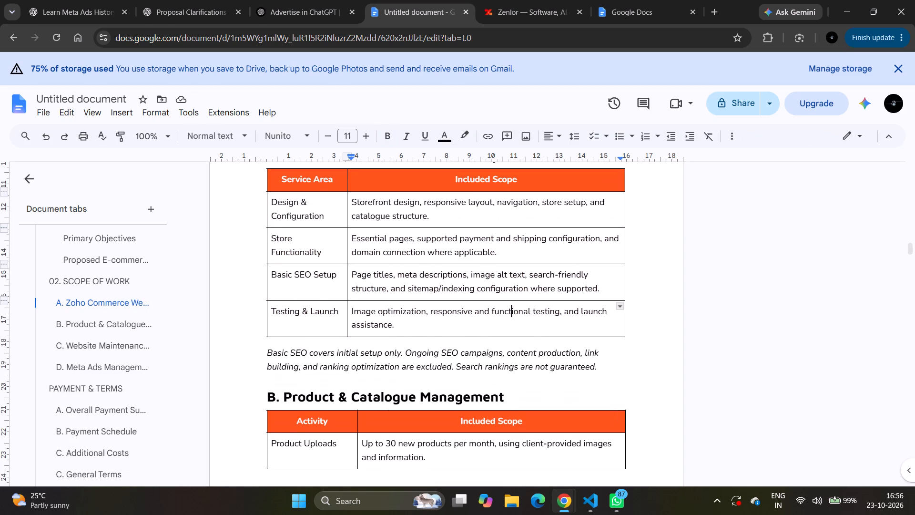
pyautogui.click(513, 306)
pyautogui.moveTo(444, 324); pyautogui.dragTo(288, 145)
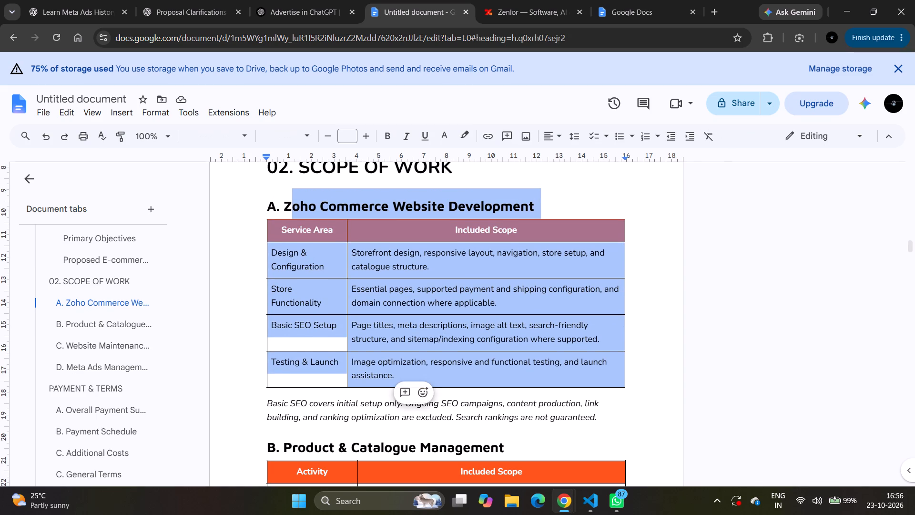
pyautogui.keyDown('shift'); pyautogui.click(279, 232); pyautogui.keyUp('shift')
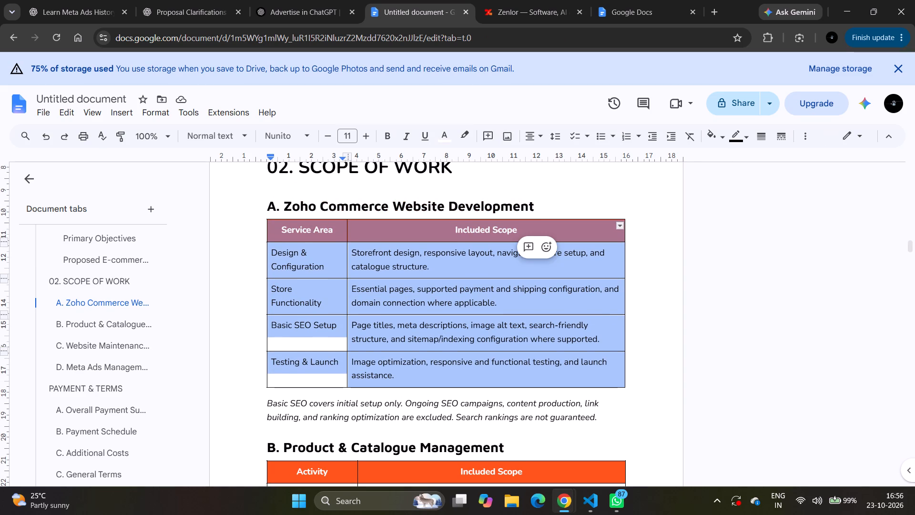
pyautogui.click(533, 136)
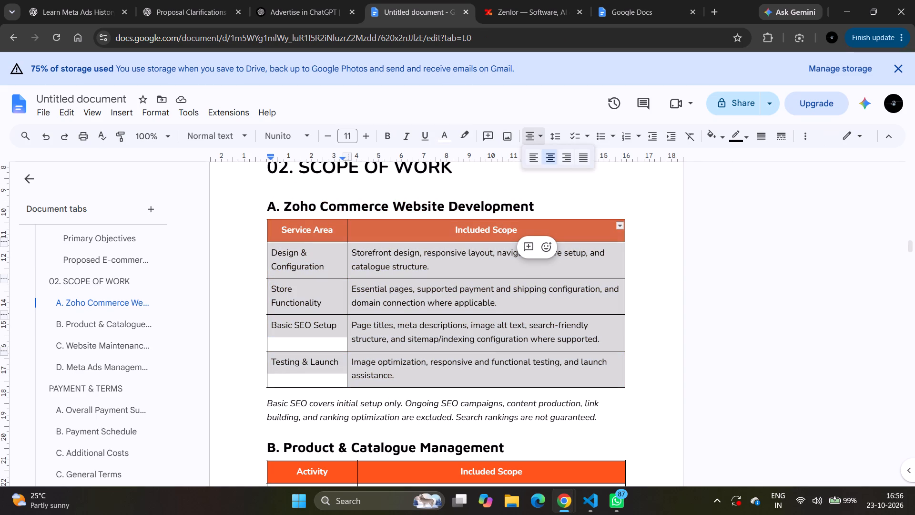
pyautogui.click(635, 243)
# Review the formatting of the Proposed E-commerce Store Features section and the Scope of Work tables.
pyautogui.scroll(2, 558, 275)
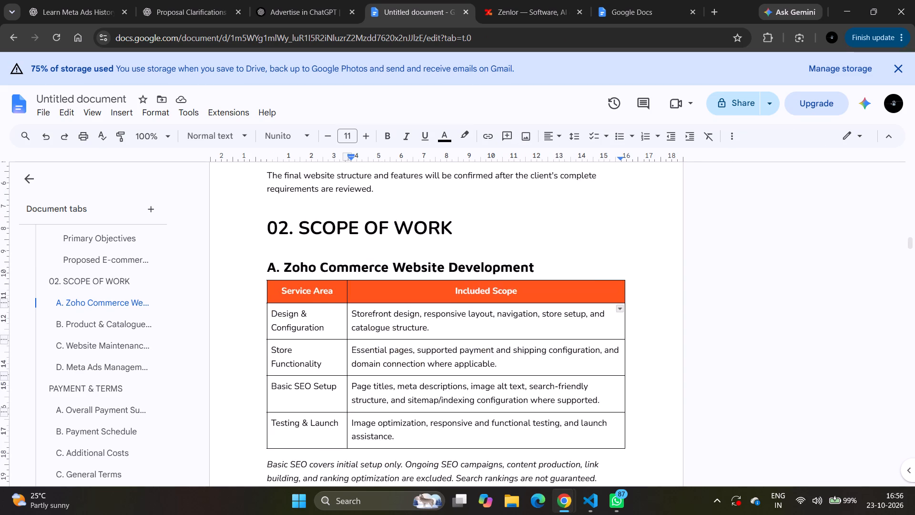
pyautogui.scroll(4, 558, 275)
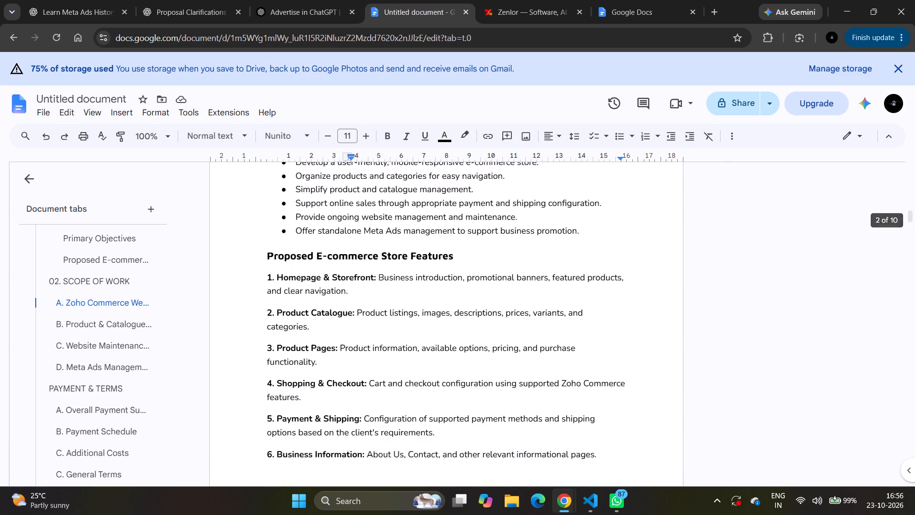
pyautogui.scroll(2, 558, 275)
pyautogui.scroll(-2, 558, 275)
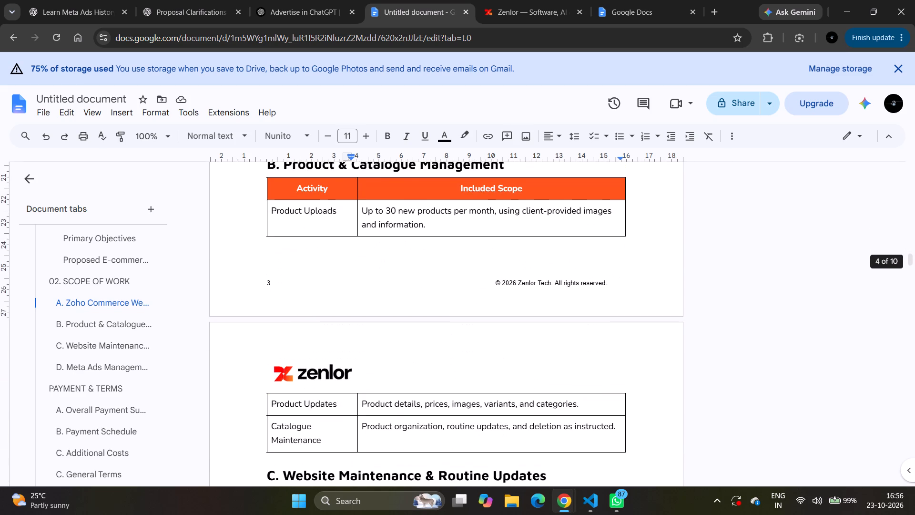
pyautogui.scroll(-1, 558, 275)
# Remove the "02." numbering from the SCOPE OF WORK heading.
pyautogui.scroll(2, 558, 275)
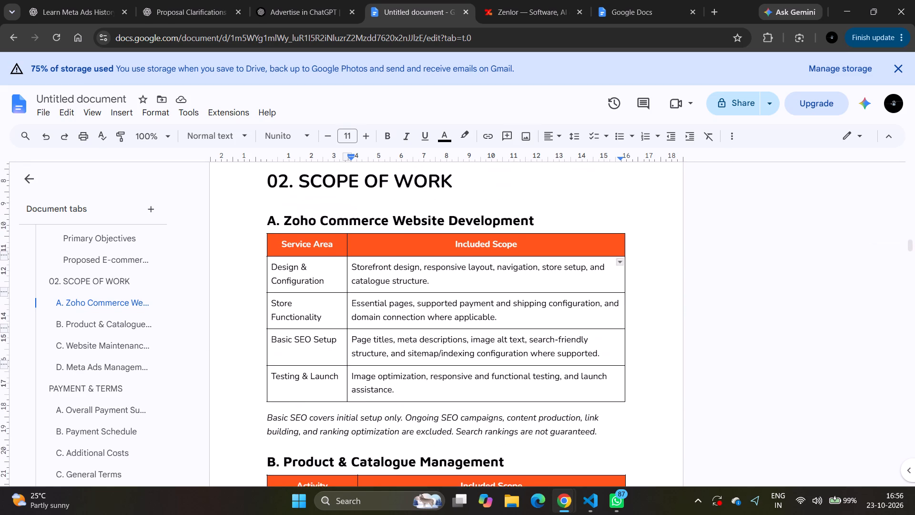
pyautogui.scroll(1, 558, 275)
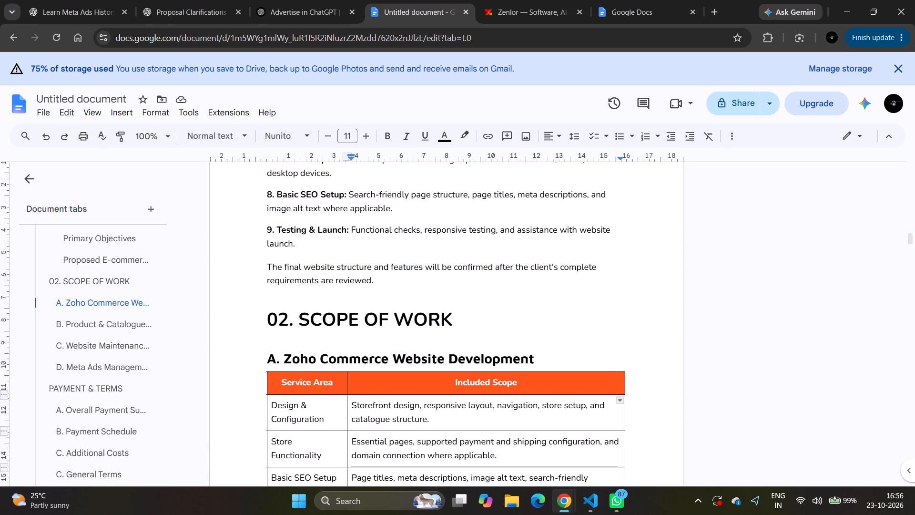
pyautogui.moveTo(302, 316); pyautogui.dragTo(274, 317)
pyautogui.hotkey('shift', 'Left')
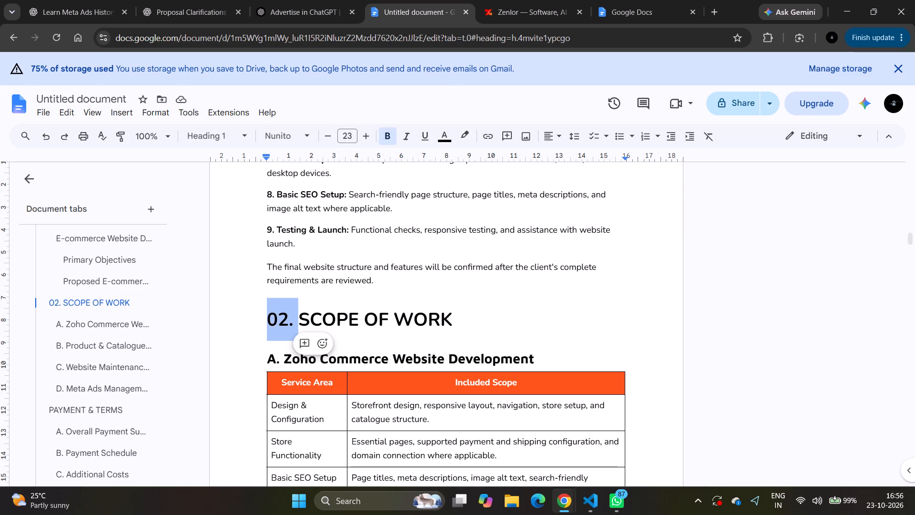
pyautogui.hotkey('shift', 'Left')
pyautogui.hotkey('shift', 'Right')
pyautogui.press('BackSpace')
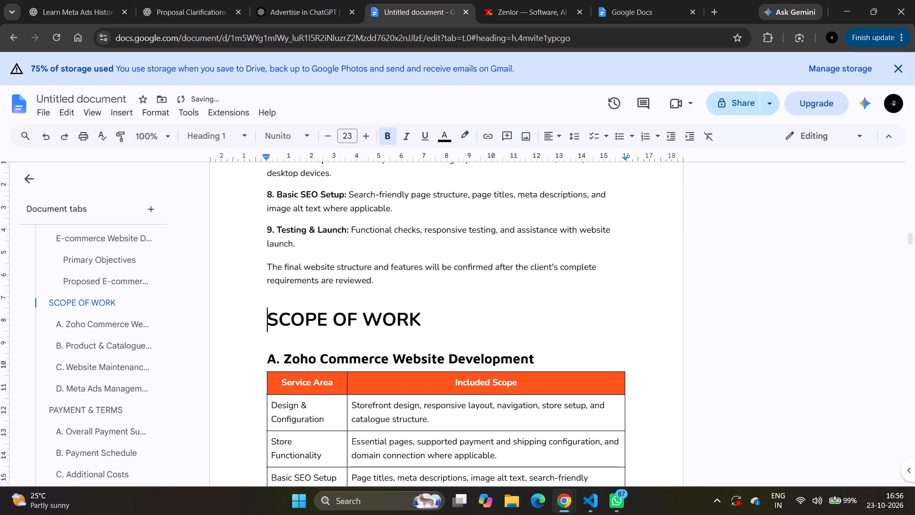
# Change the SCOPE OF WORK heading to the Maven Pro font.
pyautogui.tripleClick(309, 316)
pyautogui.click(287, 134)
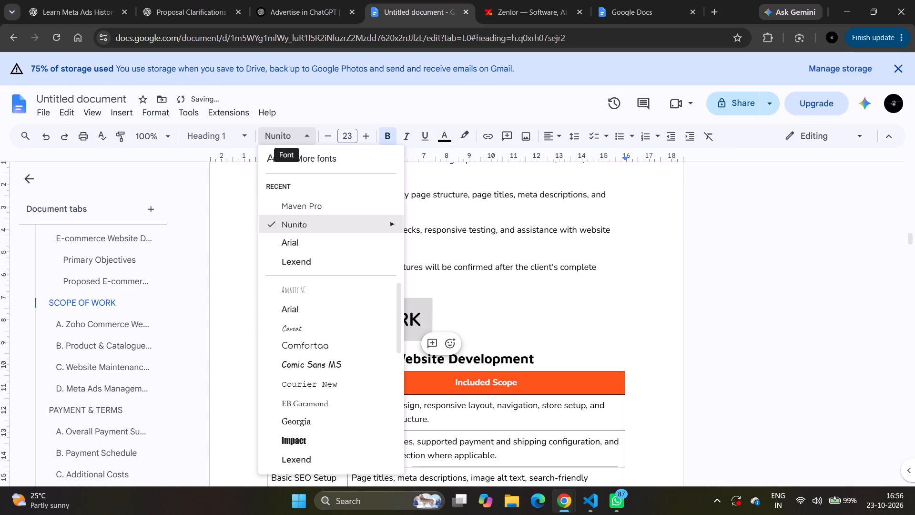
pyautogui.click(295, 210)
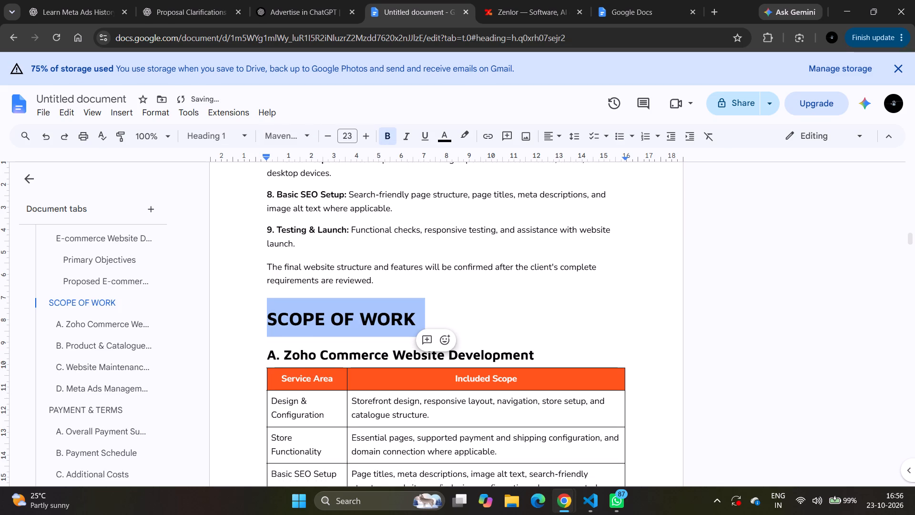
pyautogui.click(383, 287)
# Review the formatting of the proposal from the Payment & Terms section through to the closing Thank You section.
pyautogui.scroll(-3, 383, 287)
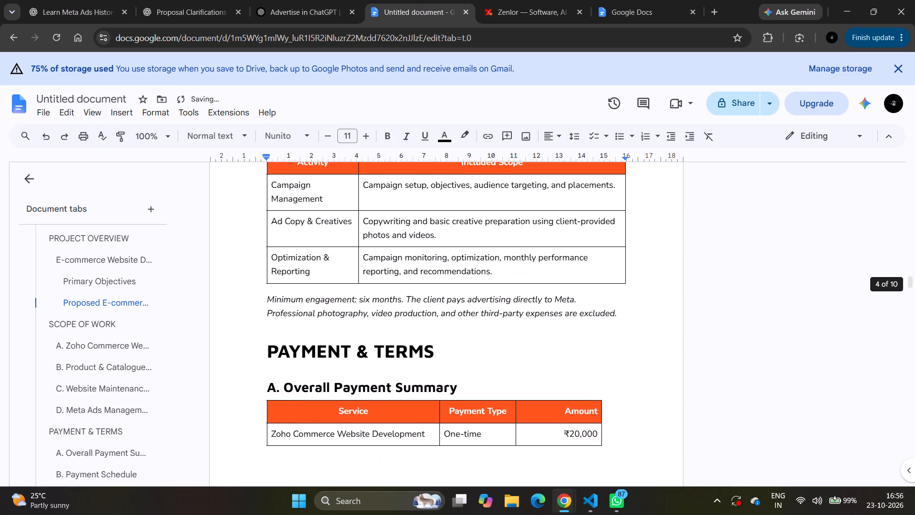
pyautogui.scroll(-3, 383, 287)
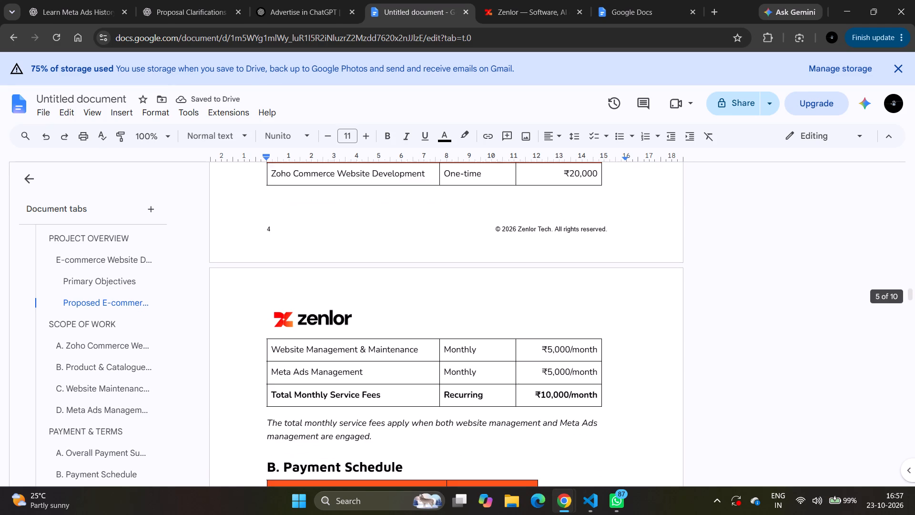
pyautogui.scroll(-1, 383, 287)
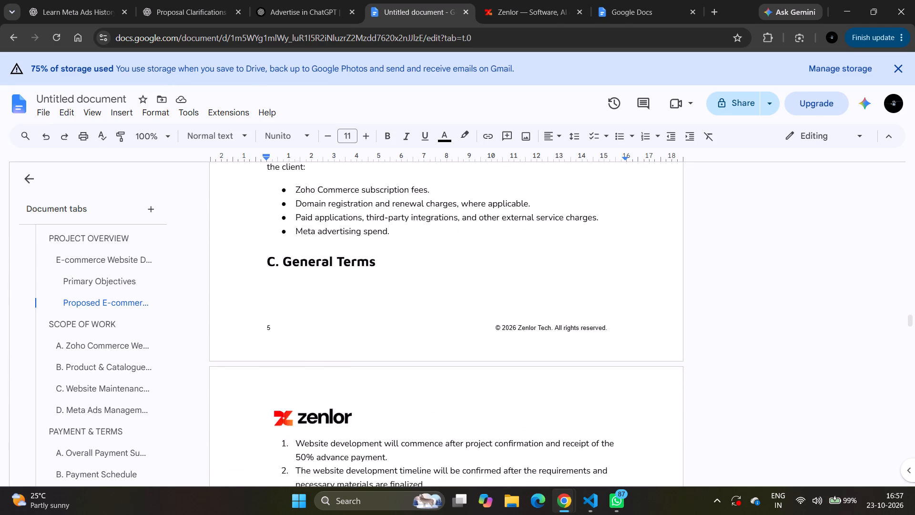
pyautogui.scroll(-3, 383, 287)
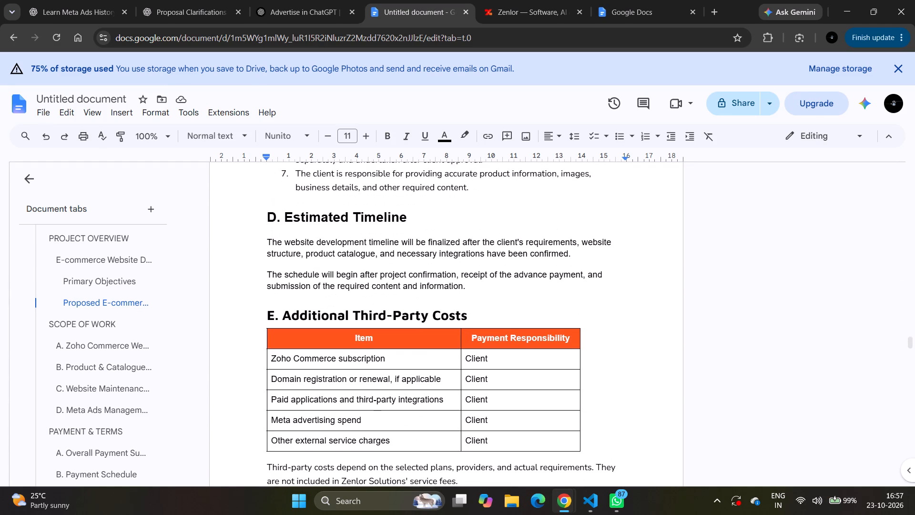
pyautogui.scroll(-3, 383, 287)
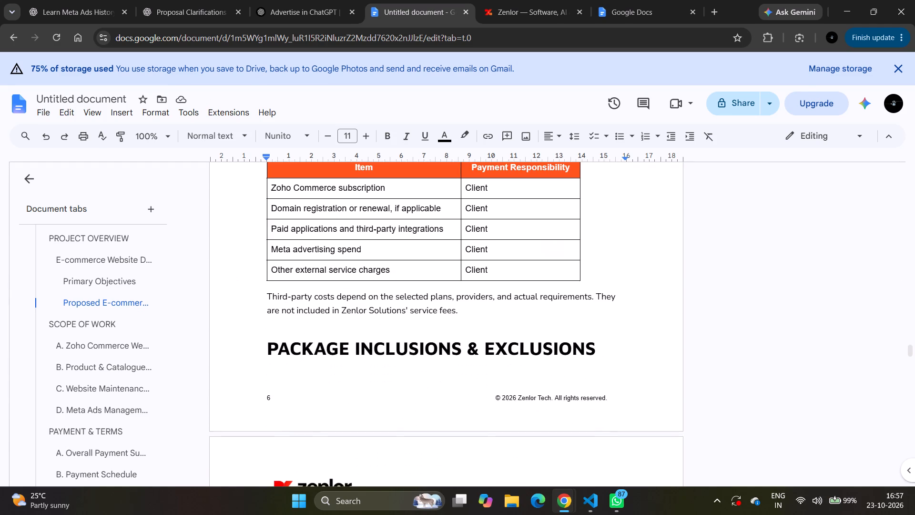
pyautogui.scroll(-3, 383, 287)
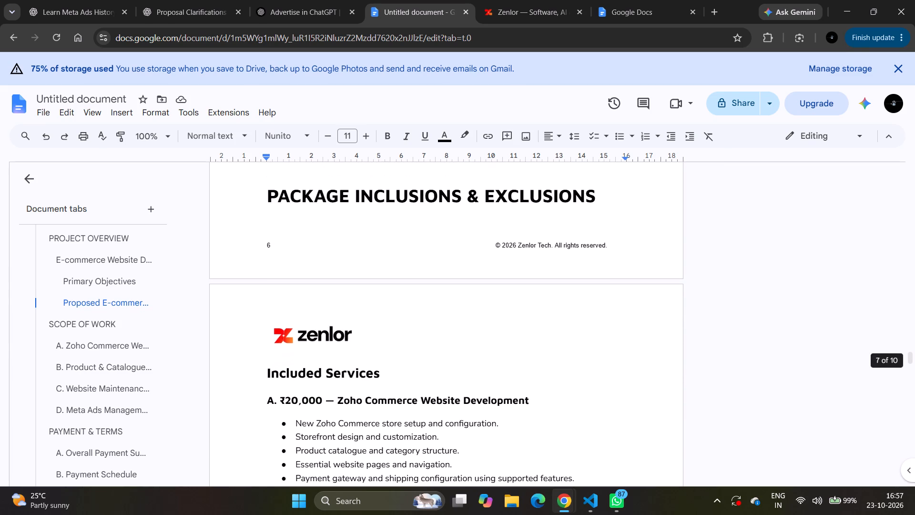
pyautogui.scroll(-2, 383, 287)
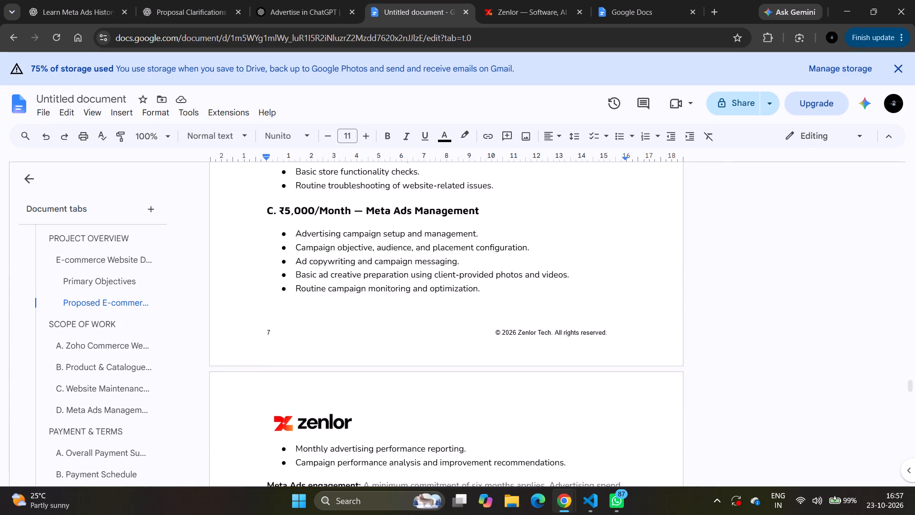
pyautogui.scroll(-2, 383, 287)
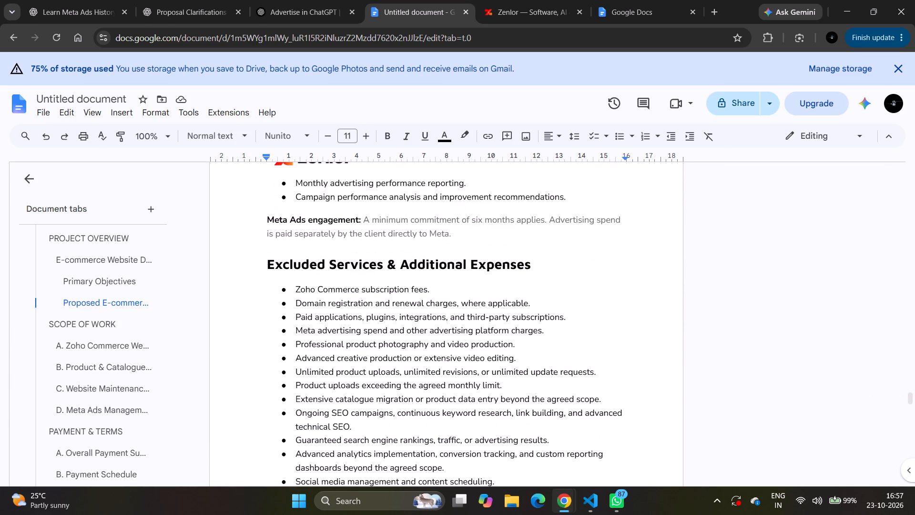
pyautogui.scroll(7, 383, 287)
pyautogui.scroll(-1, 383, 287)
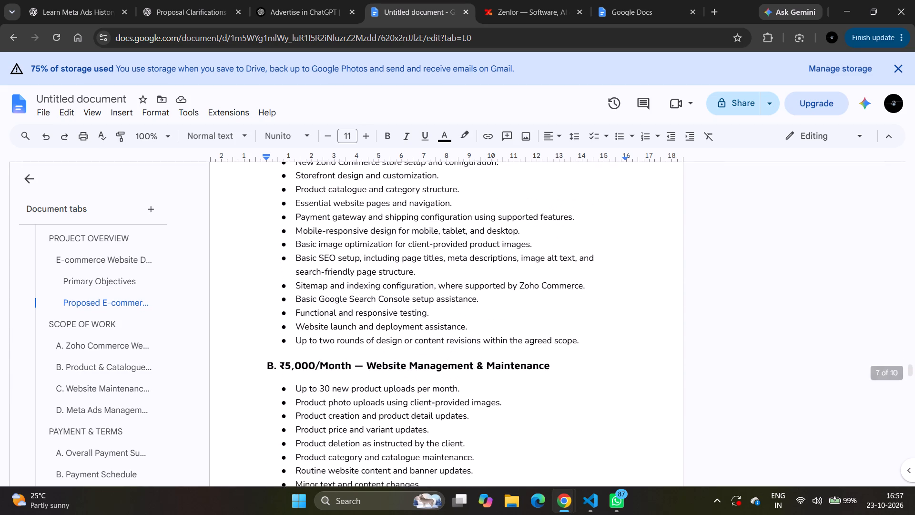
pyautogui.scroll(-1, 383, 287)
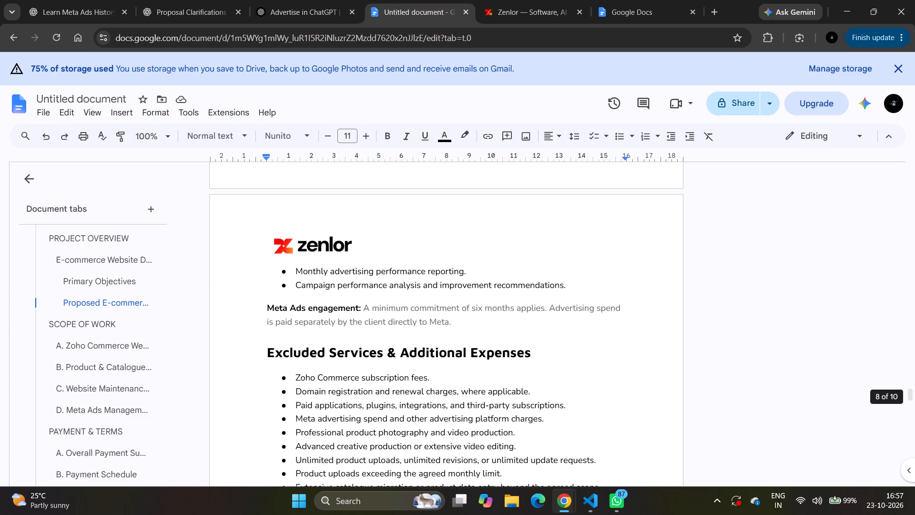
pyautogui.scroll(-3, 383, 287)
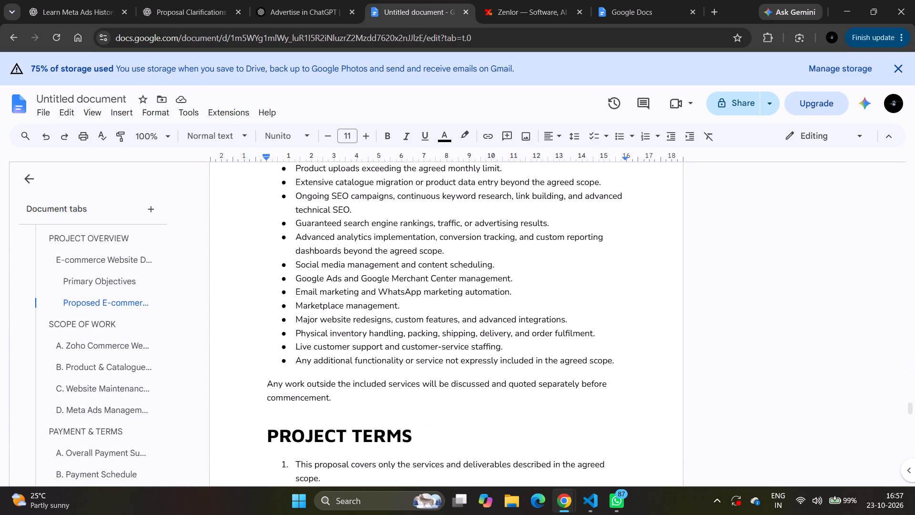
pyautogui.scroll(-5, 383, 287)
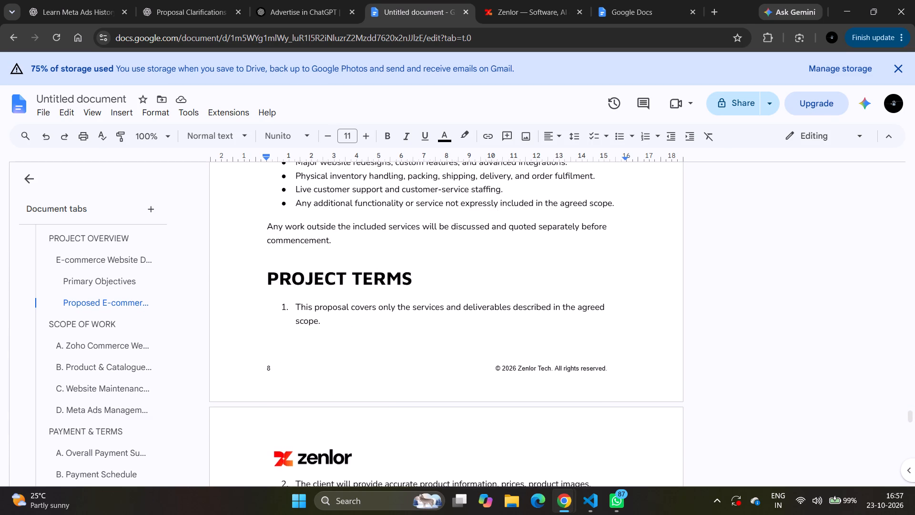
pyautogui.scroll(-4, 383, 287)
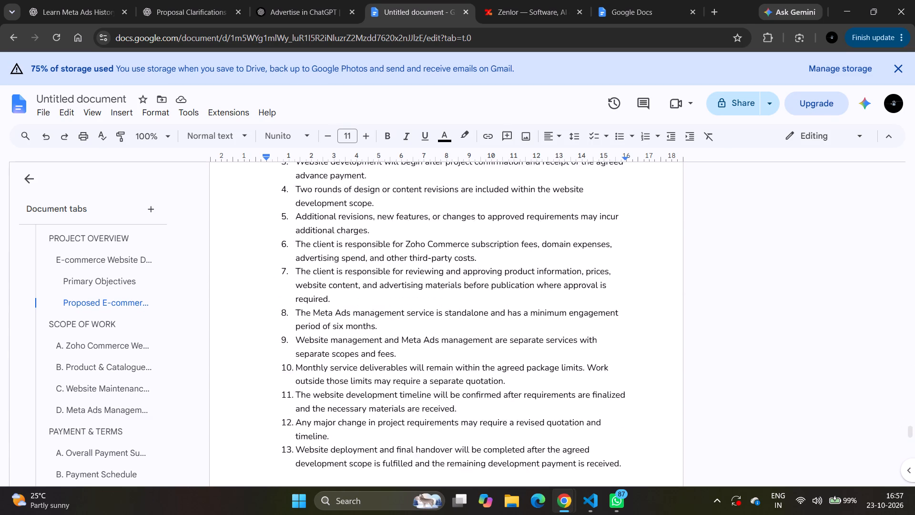
pyautogui.scroll(-2, 383, 287)
pyautogui.scroll(3, 383, 287)
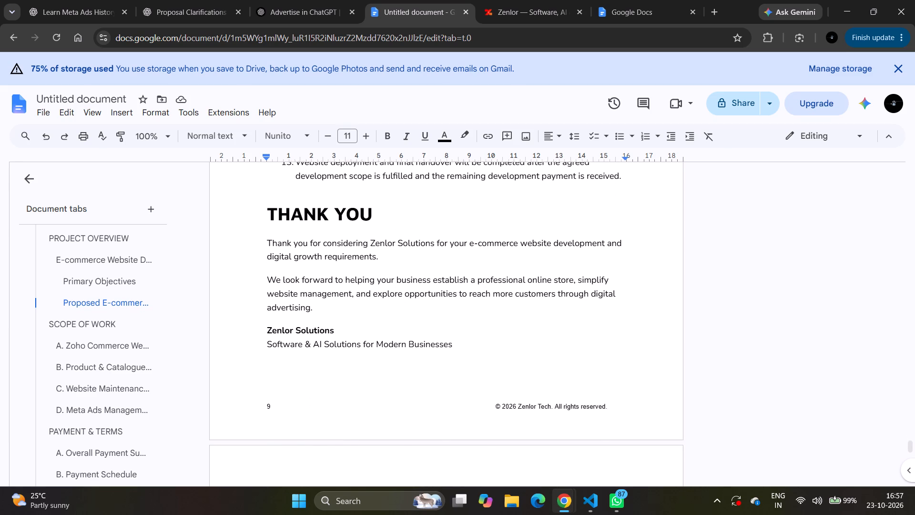
pyautogui.scroll(8, 383, 287)
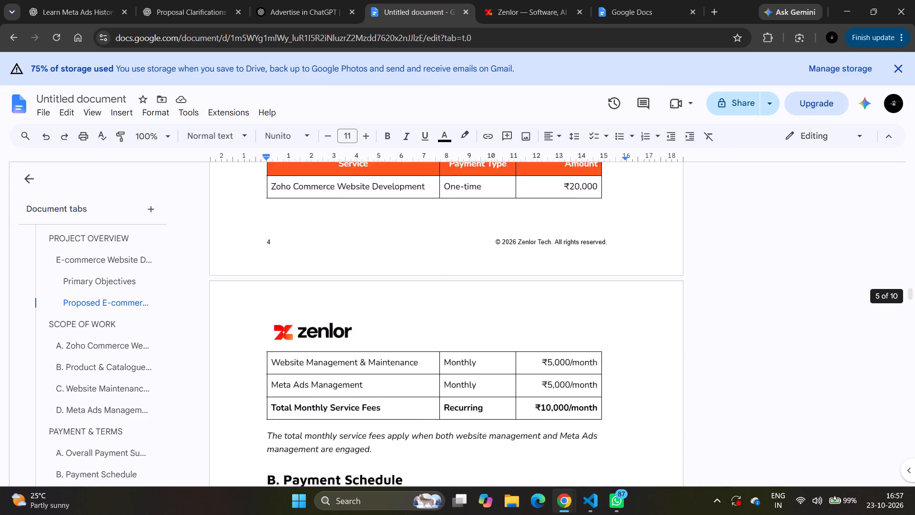
pyautogui.scroll(3, 383, 287)
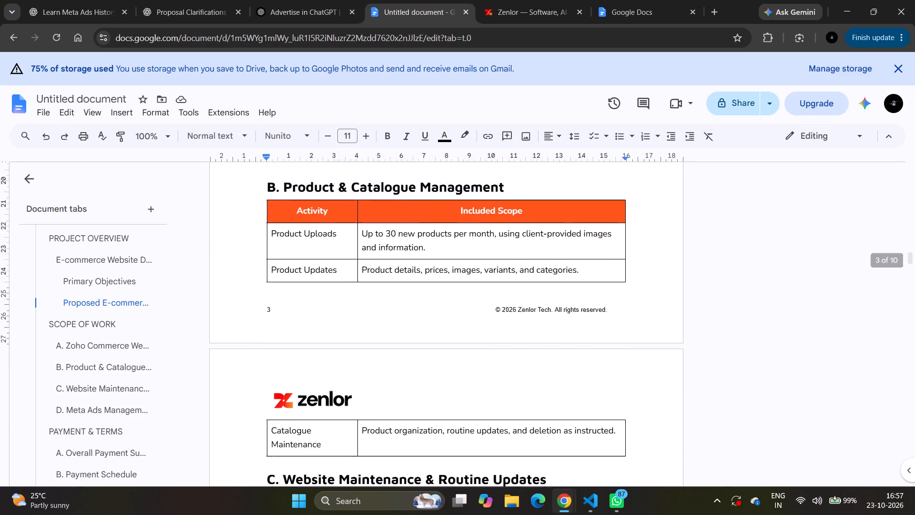
pyautogui.scroll(1, 383, 287)
pyautogui.scroll(-4, 383, 287)
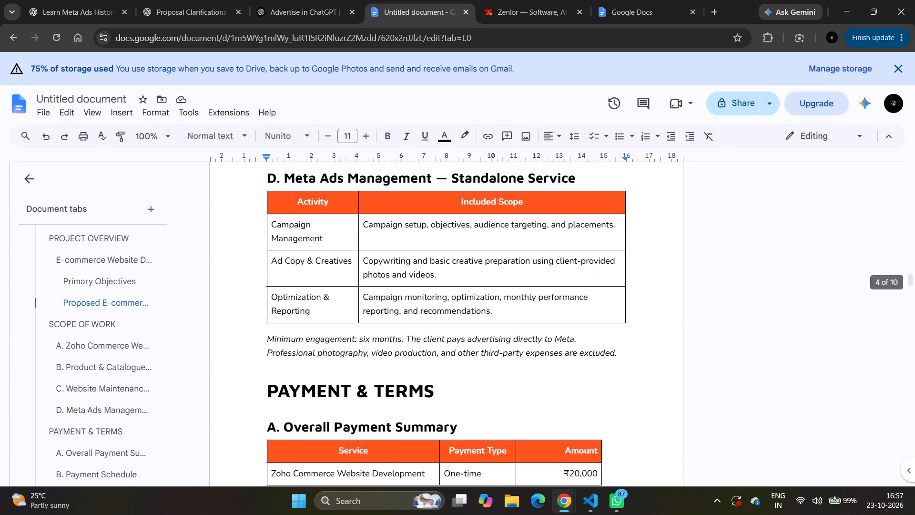
pyautogui.scroll(-4, 383, 287)
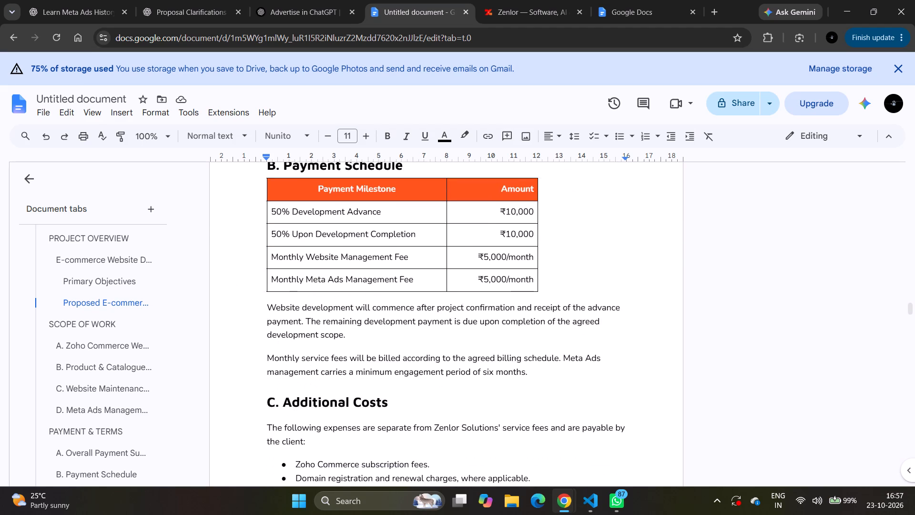
pyautogui.scroll(-4, 383, 287)
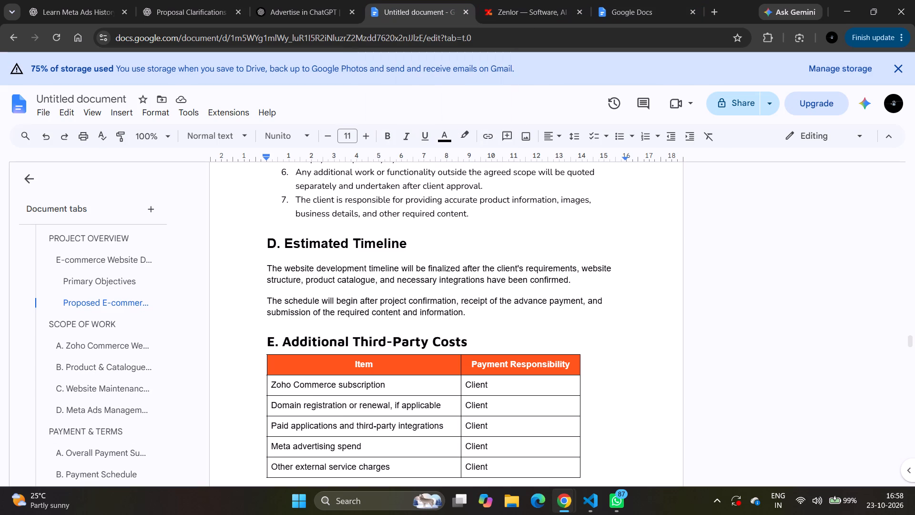
pyautogui.moveTo(266, 245); pyautogui.dragTo(447, 300)
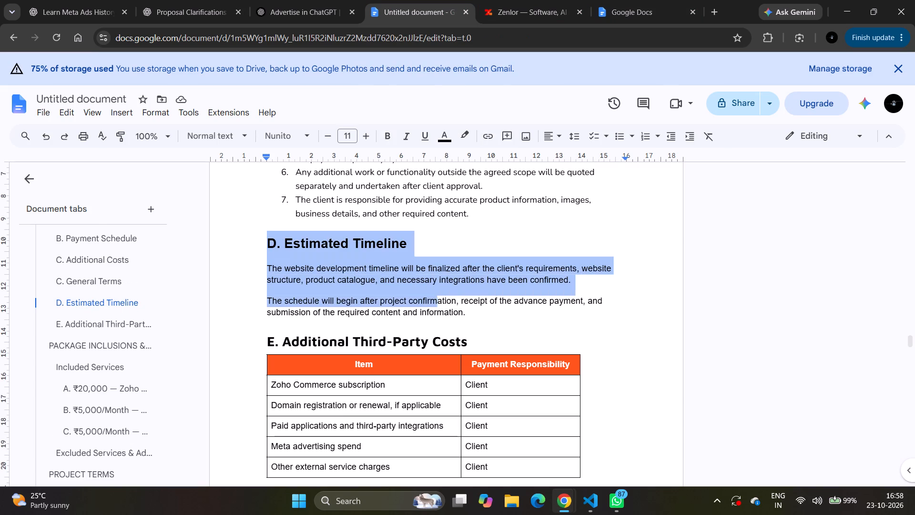
pyautogui.moveTo(447, 300); pyautogui.dragTo(467, 311)
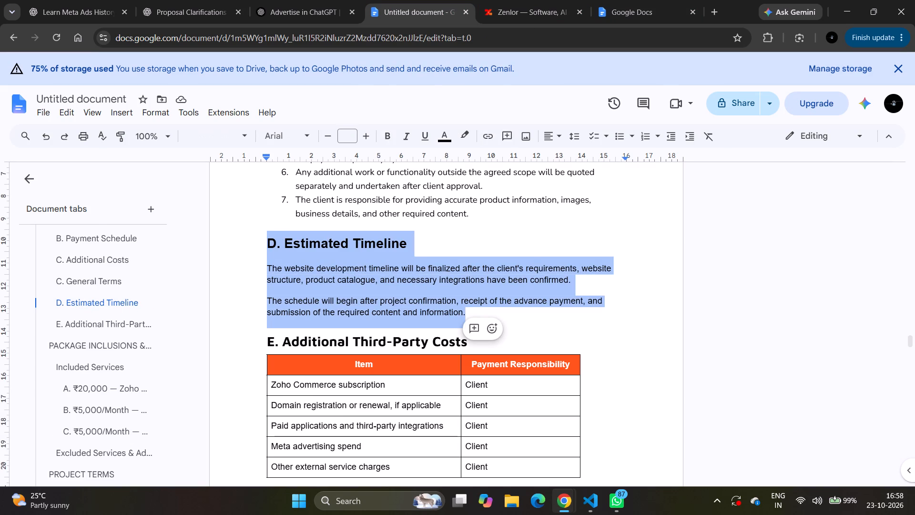
pyautogui.hotkey('ctrl', 'v')
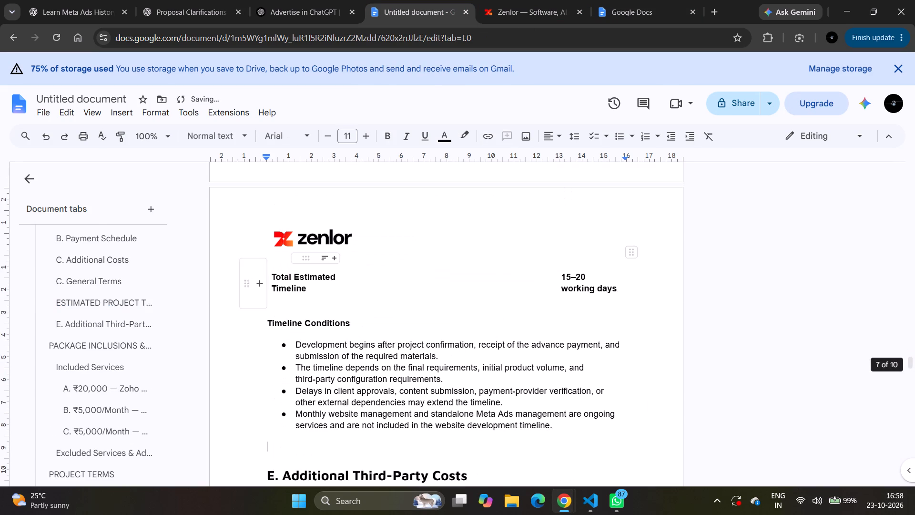
# Remove the empty line between the timeline conditions and the E. Additional Third-Party Costs heading.
pyautogui.press('BackSpace')
# Prefix the ESTIMATED PROJECT TIMELINE heading with "D. ".
pyautogui.scroll(3, 322, 314)
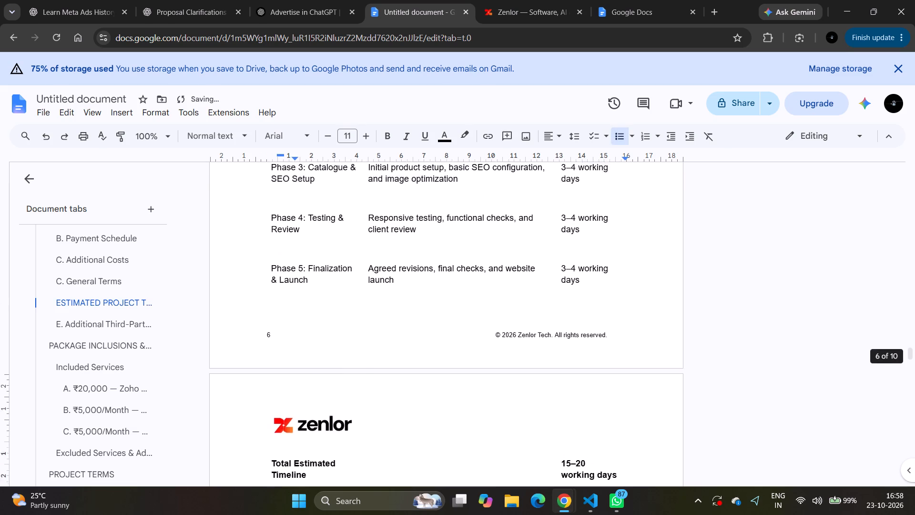
pyautogui.scroll(2, 322, 314)
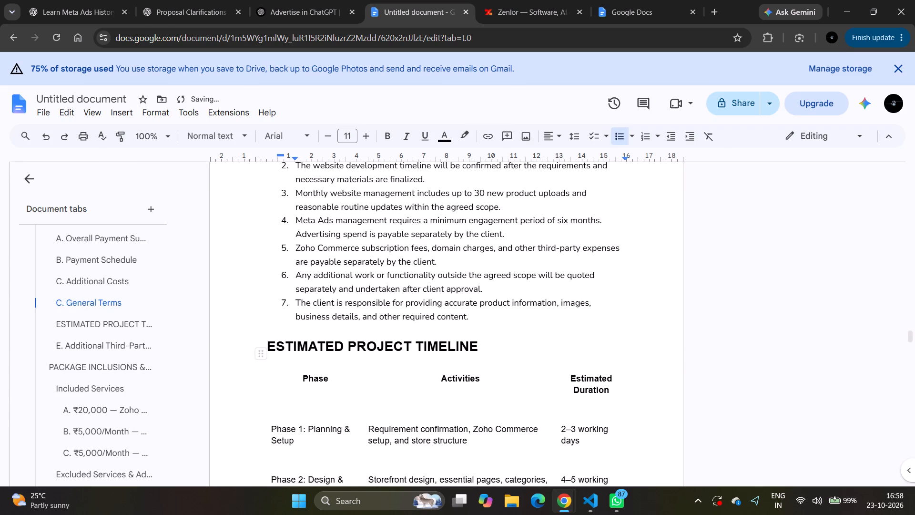
pyautogui.click(265, 346)
pyautogui.scroll(-6, 265, 346)
pyautogui.scroll(1, 265, 346)
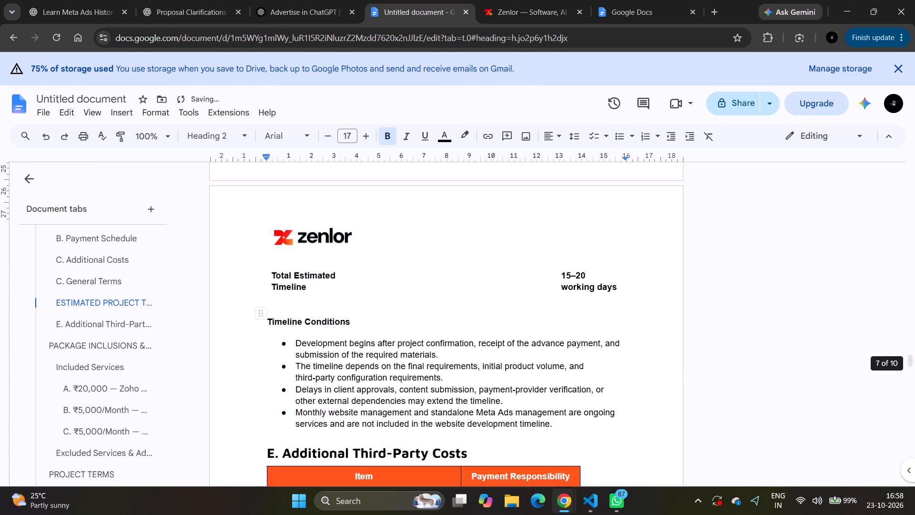
pyautogui.scroll(5, 265, 346)
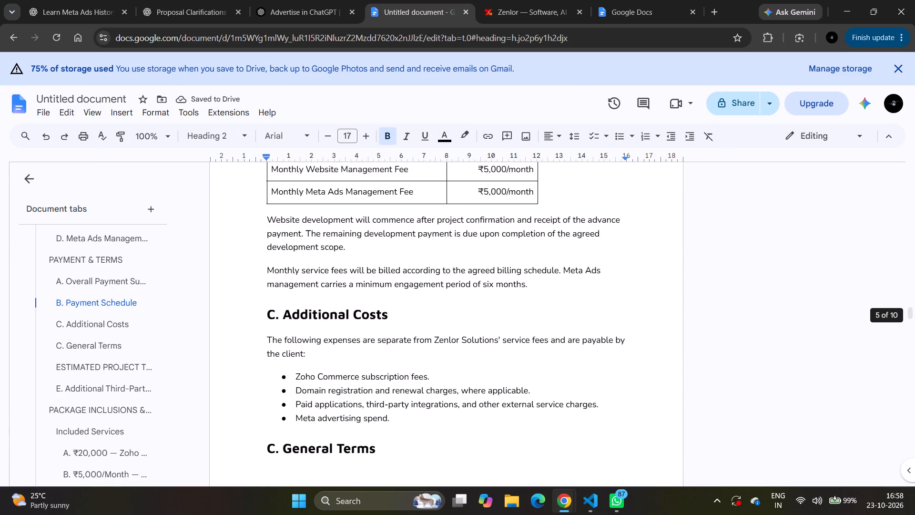
pyautogui.scroll(2, 265, 346)
pyautogui.scroll(-1, 265, 346)
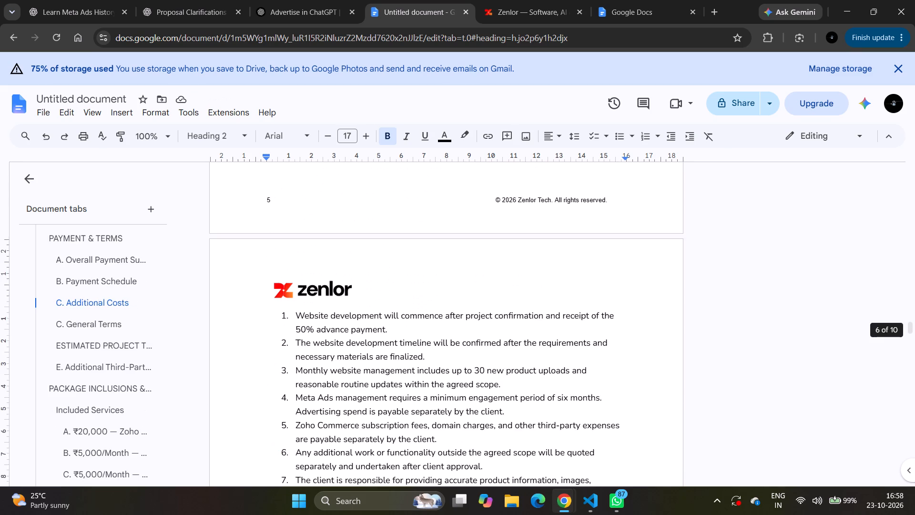
pyautogui.scroll(-3, 265, 346)
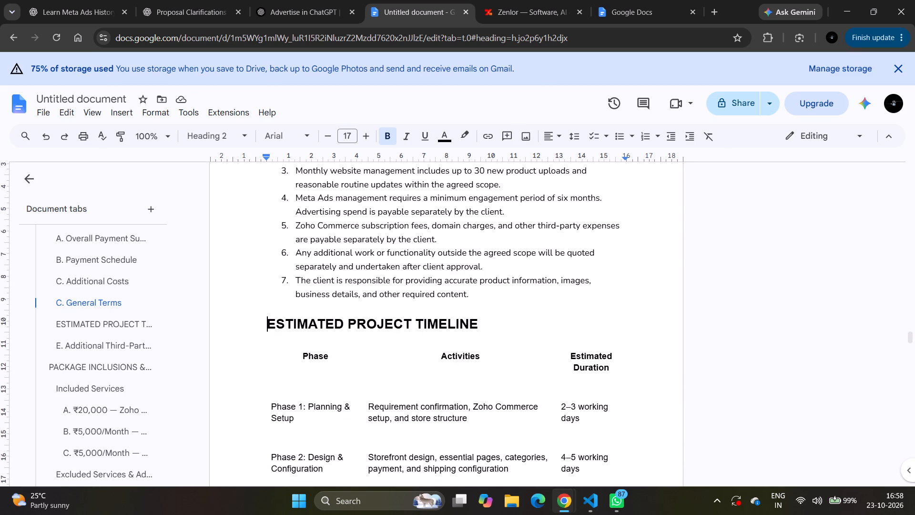
pyautogui.hotkey('shift', 'd')
pyautogui.write('.')
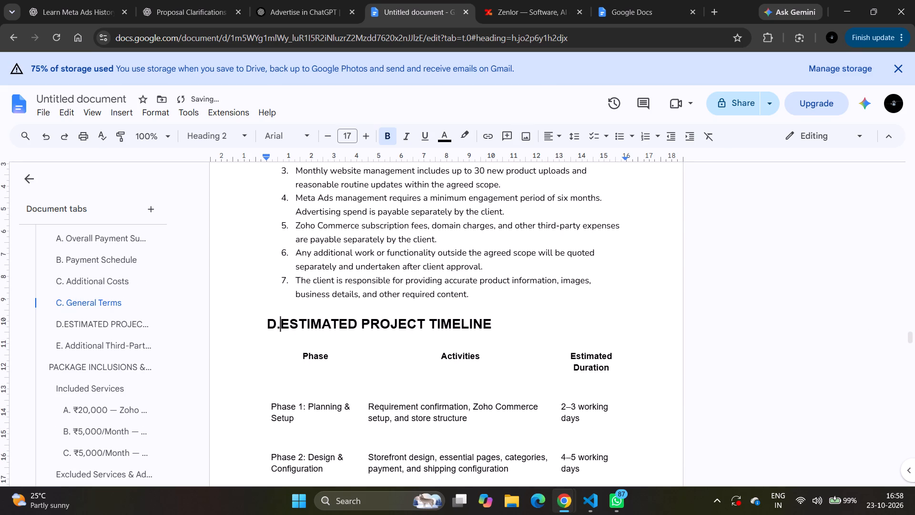
pyautogui.press('space')
# Set the D. ESTIMATED PROJECT TIMELINE heading's font to Maven Pro.
pyautogui.tripleClick(303, 319)
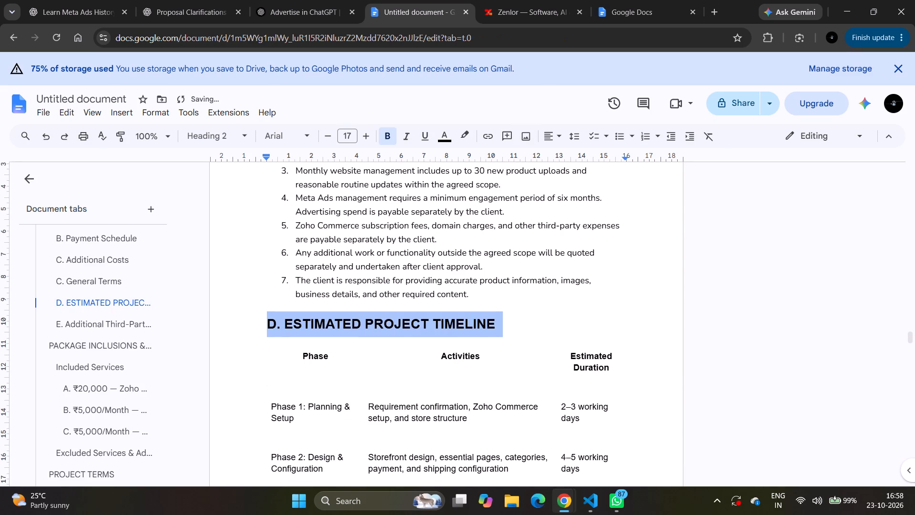
pyautogui.click(283, 134)
pyautogui.click(288, 198)
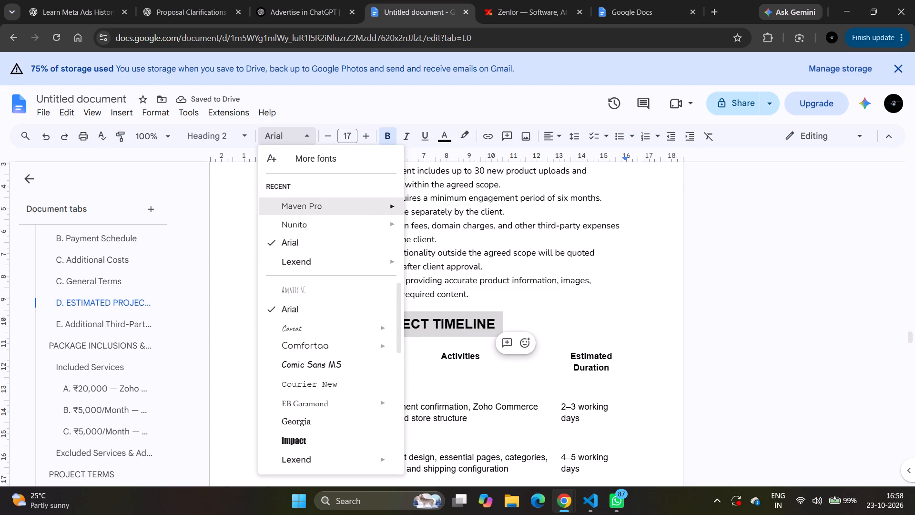
# Apply black borders to all cells of the Estimated Project Timeline table.
pyautogui.scroll(-1, 371, 311)
pyautogui.moveTo(299, 266); pyautogui.dragTo(517, 333)
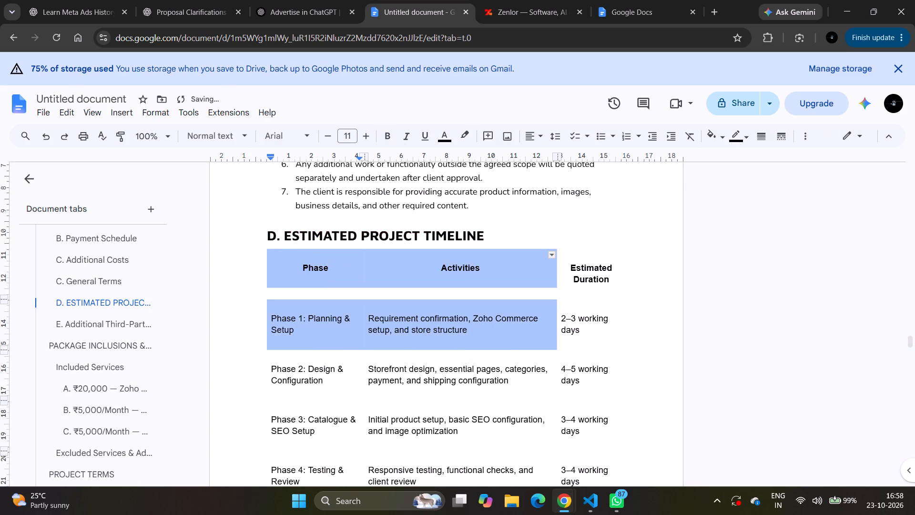
pyautogui.scroll(-4, 517, 333)
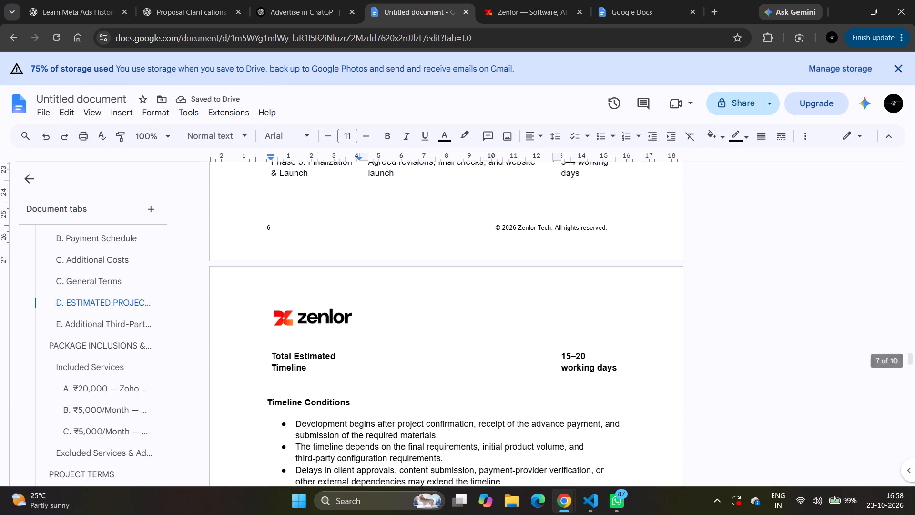
pyautogui.scroll(-2, 517, 333)
pyautogui.keyDown('shift'); pyautogui.click(627, 318); pyautogui.keyUp('shift')
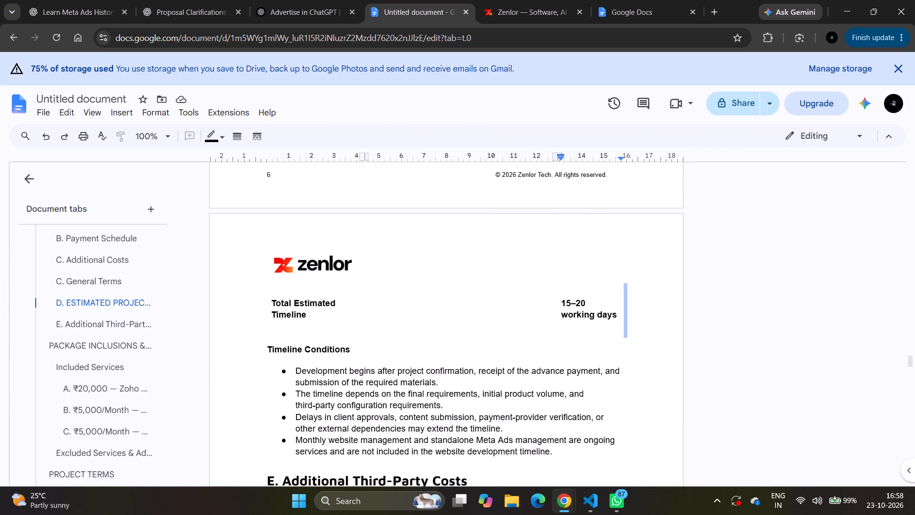
pyautogui.keyDown('shift'); pyautogui.click(621, 316); pyautogui.keyUp('shift')
pyautogui.click(621, 316)
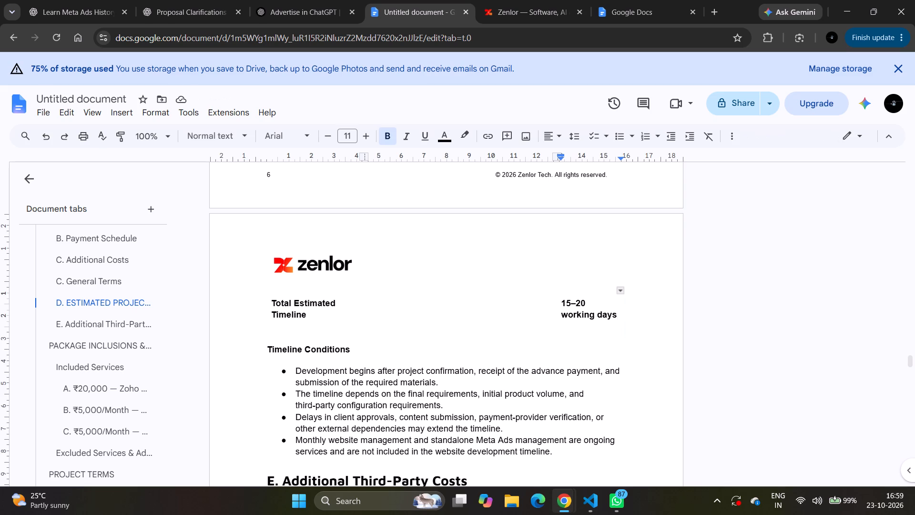
pyautogui.scroll(6, 460, 236)
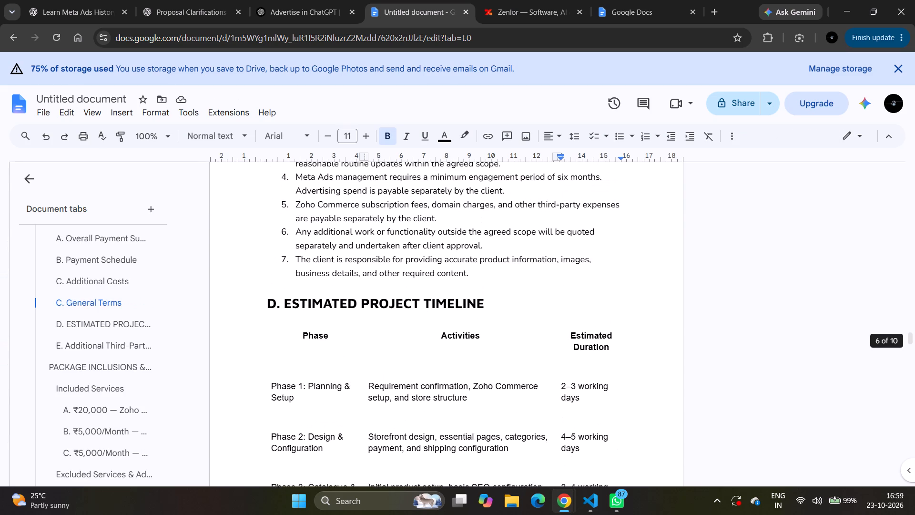
pyautogui.keyDown('shift'); pyautogui.click(296, 332); pyautogui.keyUp('shift')
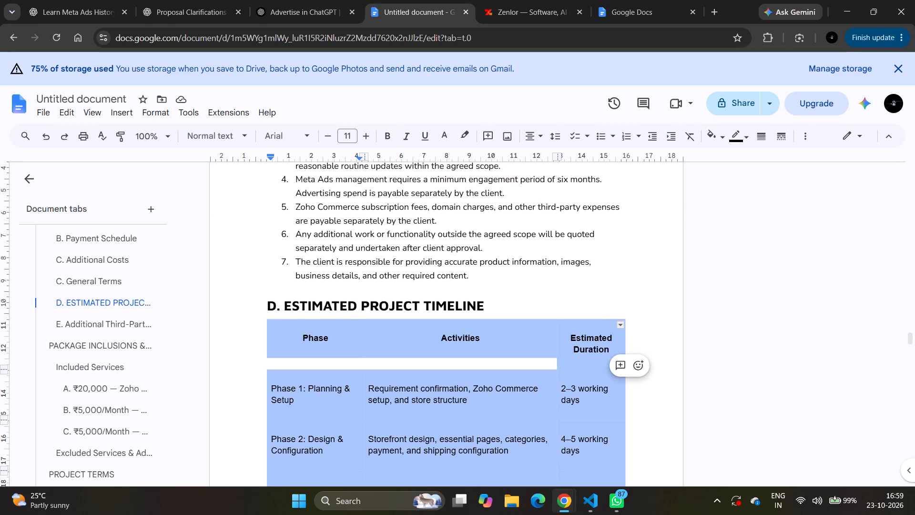
pyautogui.click(620, 325)
pyautogui.click(590, 277)
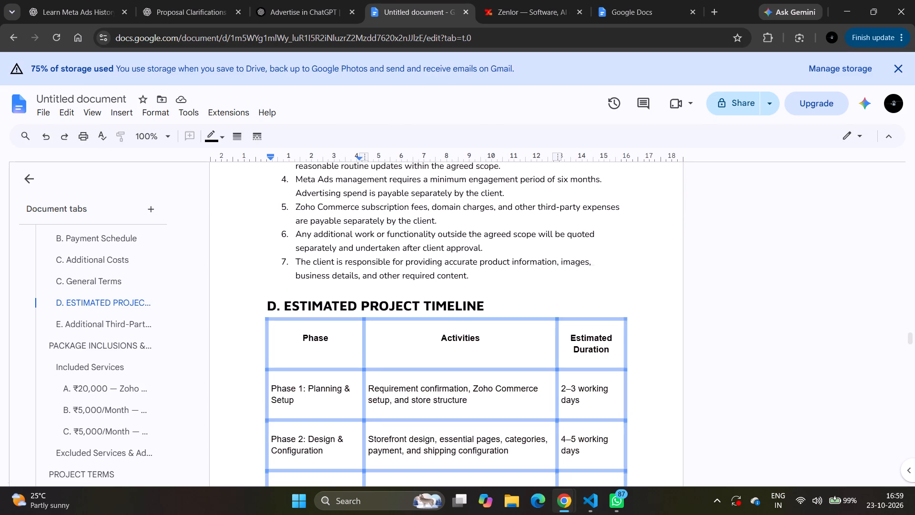
pyautogui.moveTo(242, 140); pyautogui.dragTo(262, 175)
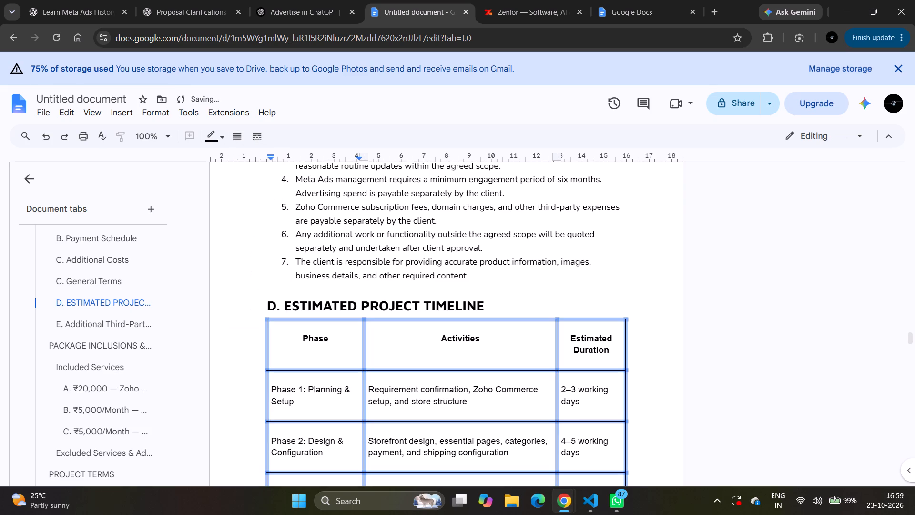
# Style the timeline table's header row with white text and the custom orange-red cell fill.
pyautogui.moveTo(283, 340); pyautogui.dragTo(572, 341)
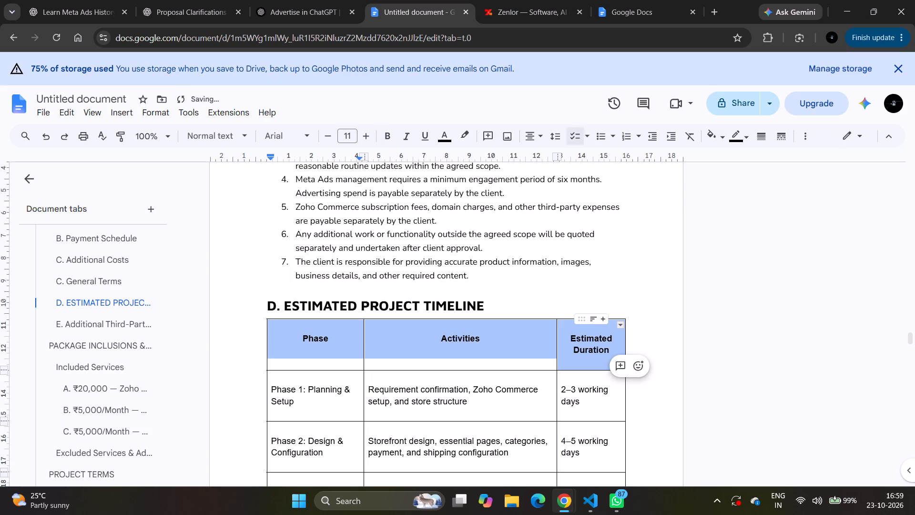
pyautogui.moveTo(447, 134); pyautogui.dragTo(564, 158)
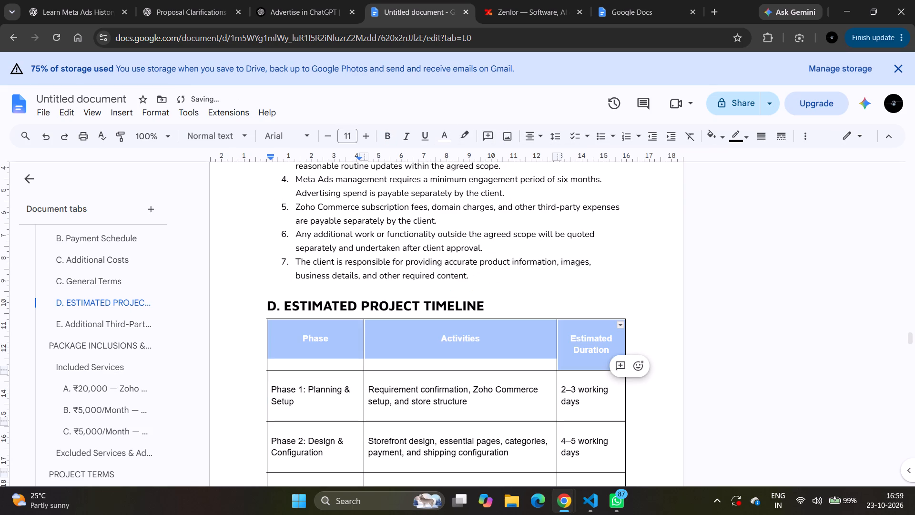
pyautogui.moveTo(717, 136); pyautogui.dragTo(732, 294)
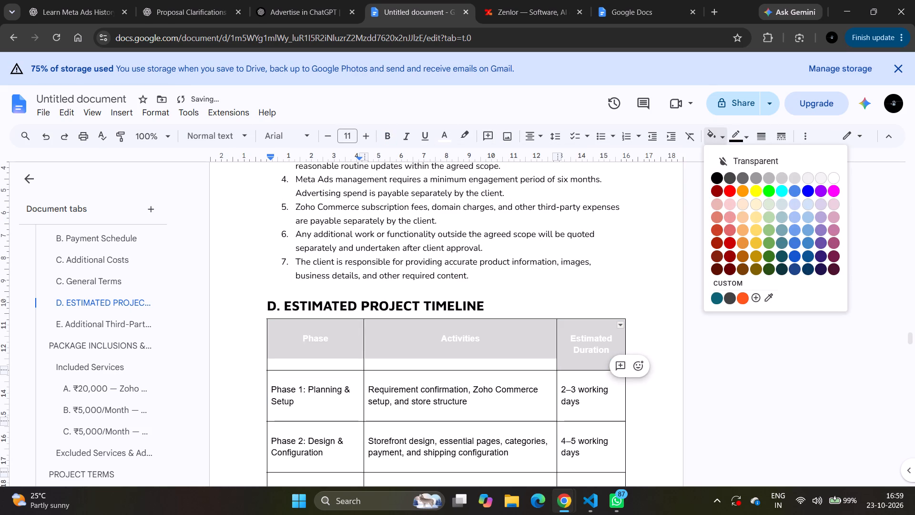
pyautogui.moveTo(732, 294); pyautogui.dragTo(741, 298)
pyautogui.click(741, 298)
# Remove the paragraph spacing before and after the text in every row of the timeline table.
pyautogui.doubleClick(326, 343)
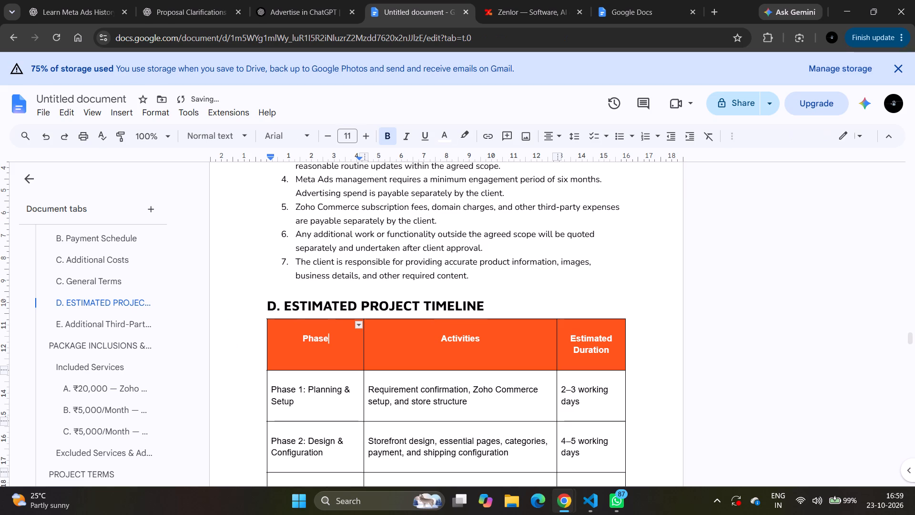
pyautogui.scroll(-3, 326, 343)
pyautogui.scroll(-1, 597, 364)
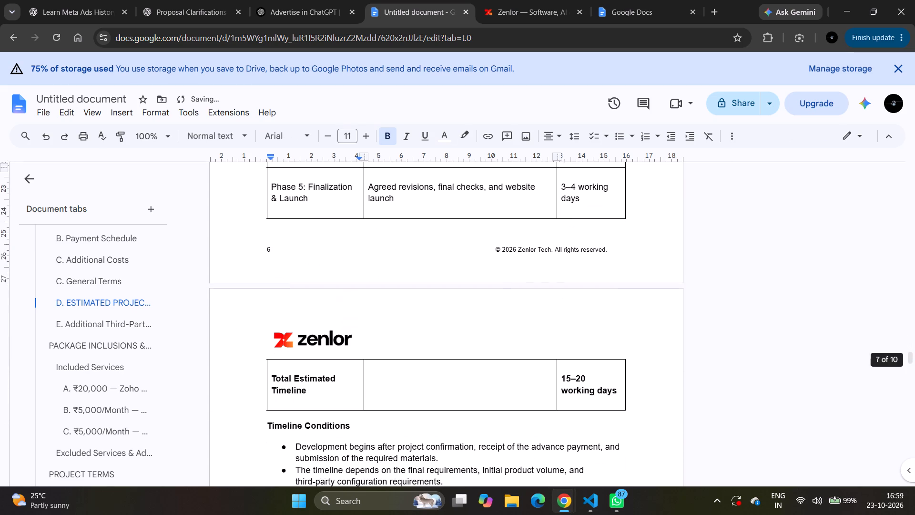
pyautogui.keyDown('shift'); pyautogui.click(571, 383); pyautogui.keyUp('shift')
pyautogui.scroll(3, 508, 264)
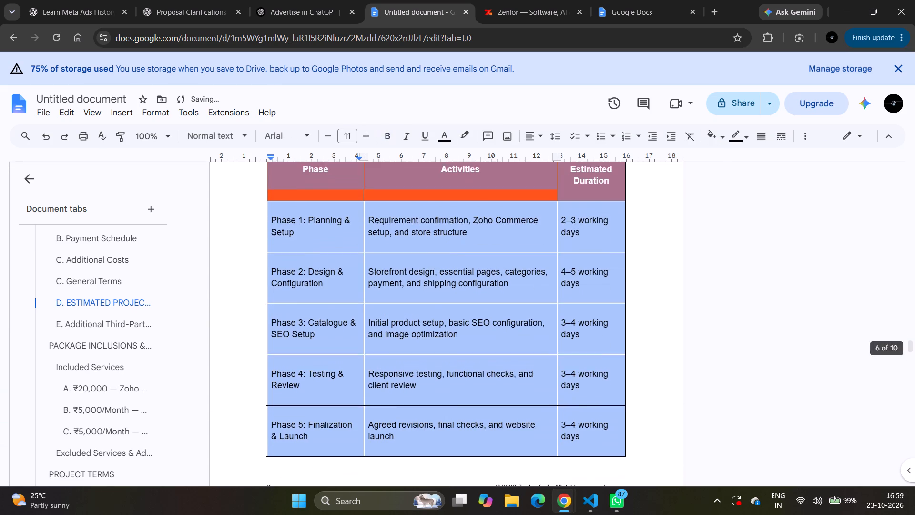
pyautogui.moveTo(556, 131); pyautogui.dragTo(583, 240)
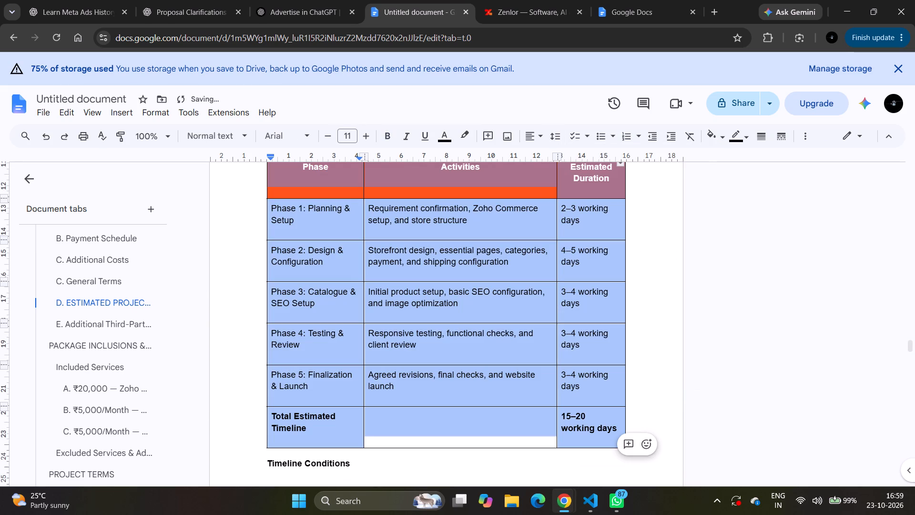
pyautogui.moveTo(559, 141); pyautogui.dragTo(579, 260)
# Set the Timeline Conditions subheading's font to Maven Pro.
pyautogui.scroll(-1, 466, 338)
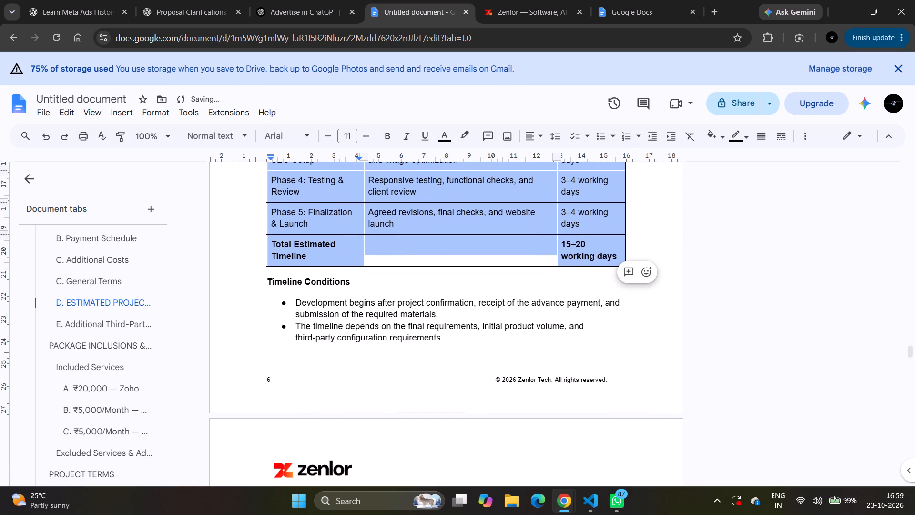
pyautogui.click(283, 280)
pyautogui.click(283, 280)
pyautogui.doubleClick(283, 280)
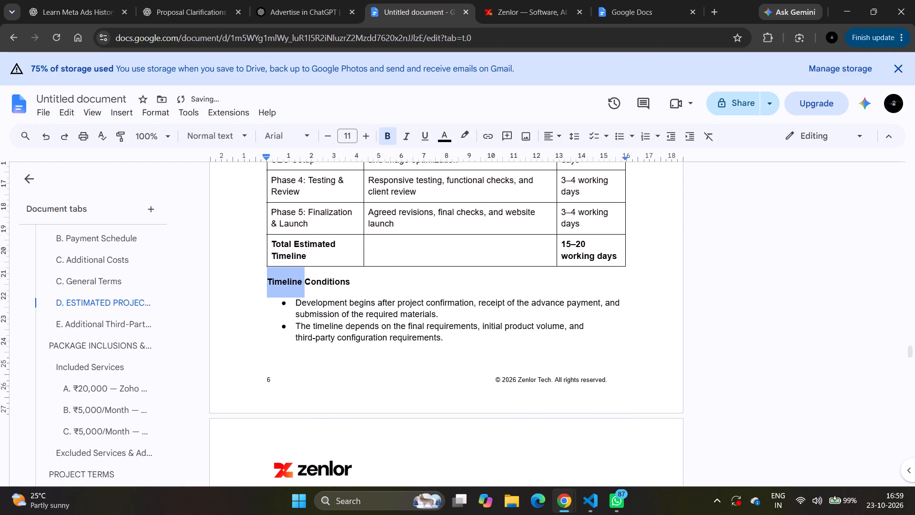
pyautogui.click(283, 280)
pyautogui.moveTo(276, 143); pyautogui.dragTo(297, 232)
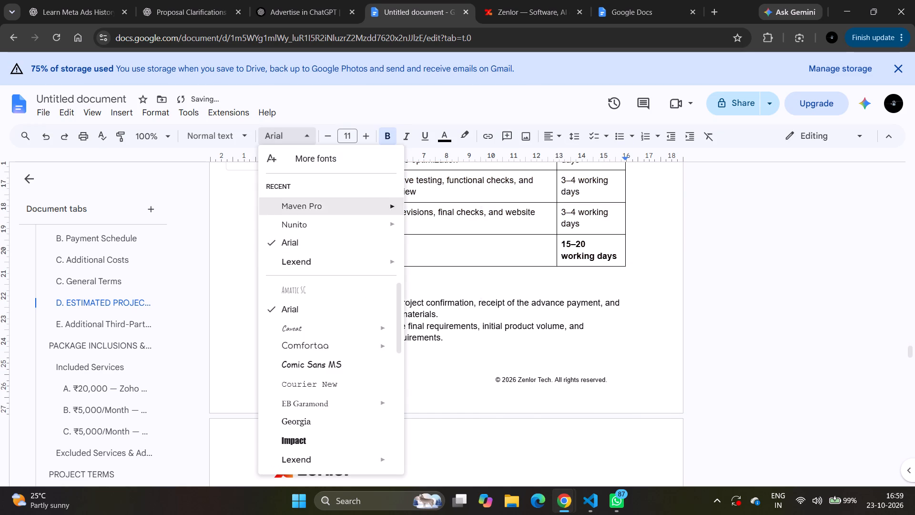
pyautogui.moveTo(297, 232); pyautogui.dragTo(313, 205)
# Set the font of all the Timeline Conditions bullet points to Nunito.
pyautogui.moveTo(294, 304); pyautogui.dragTo(369, 344)
pyautogui.scroll(-2, 369, 344)
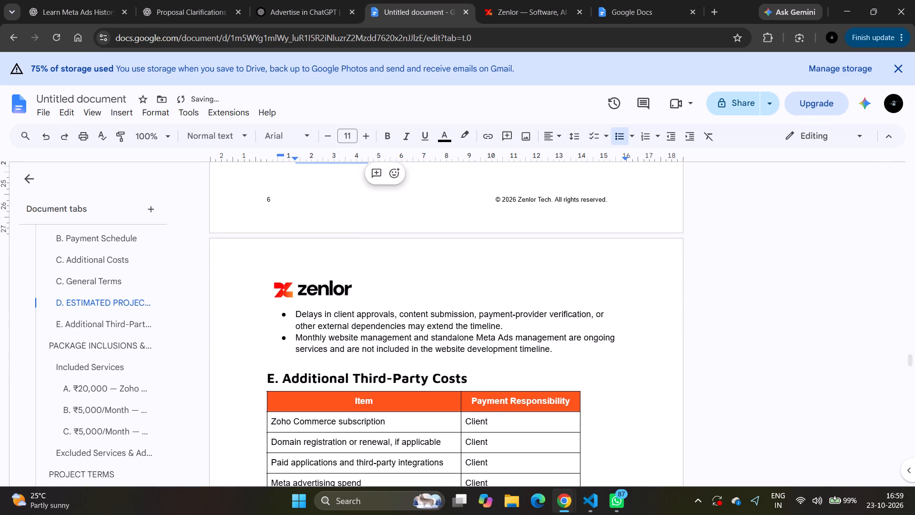
pyautogui.keyDown('shift'); pyautogui.click(558, 350); pyautogui.keyUp('shift')
pyautogui.moveTo(277, 134); pyautogui.dragTo(301, 227)
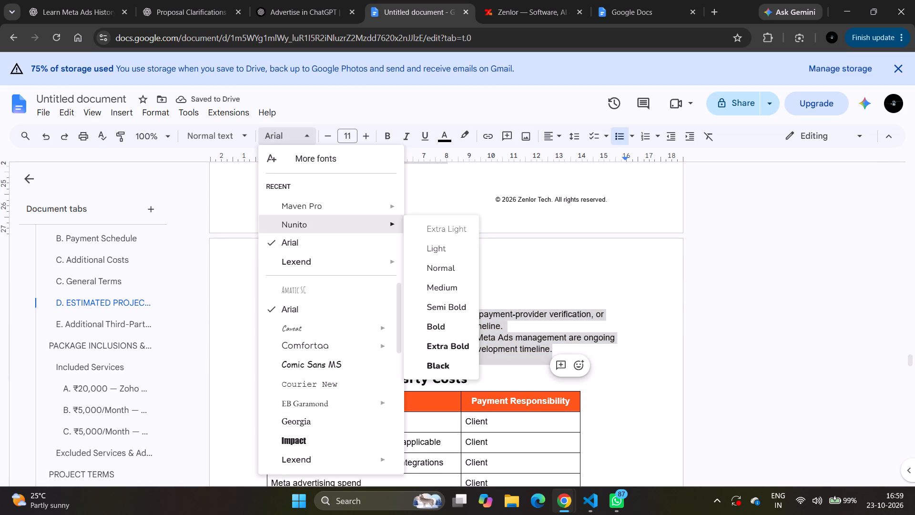
pyautogui.moveTo(301, 227); pyautogui.dragTo(301, 226)
# Review the proposal from Additional Third-Party Costs through the Thank You section, and recheck the General Terms and the restyled timeline table.
pyautogui.scroll(-2, 376, 315)
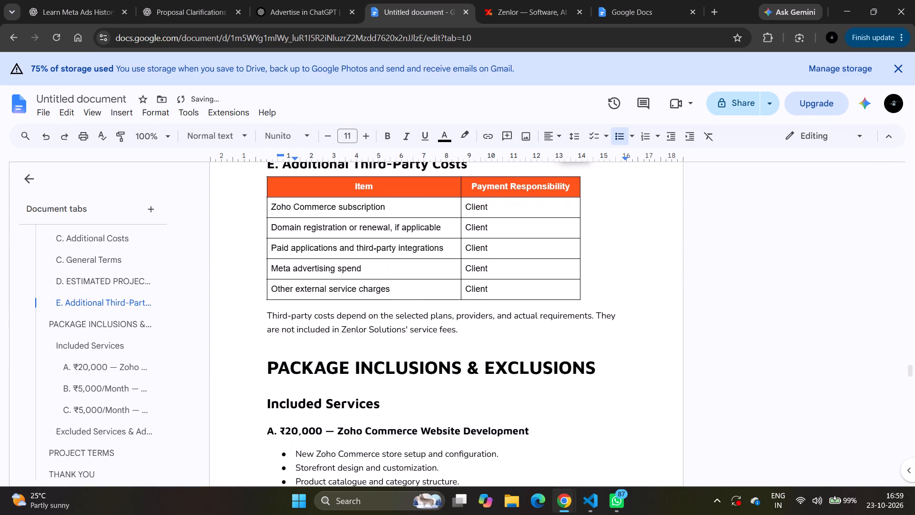
pyautogui.scroll(1, 376, 315)
pyautogui.scroll(-6, 376, 315)
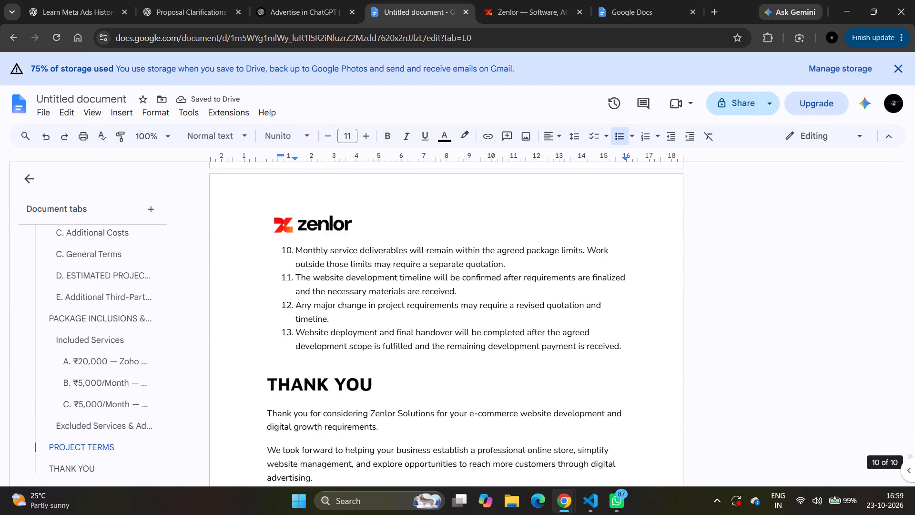
pyautogui.scroll(-2, 376, 315)
pyautogui.scroll(6, 376, 315)
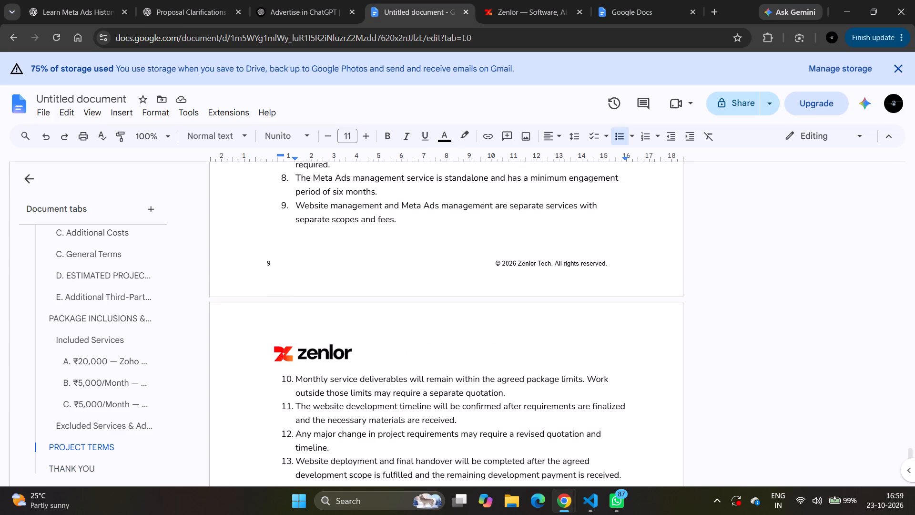
pyautogui.scroll(4, 376, 315)
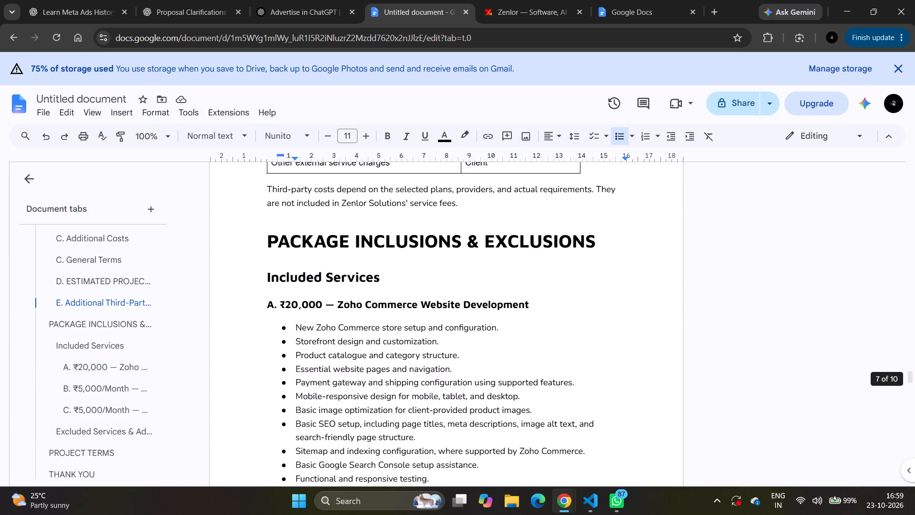
pyautogui.scroll(5, 376, 315)
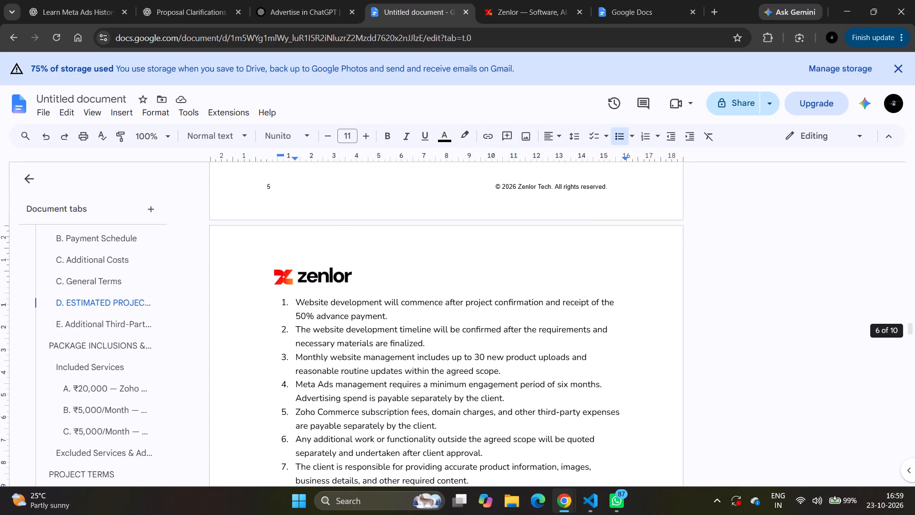
pyautogui.scroll(-2, 376, 315)
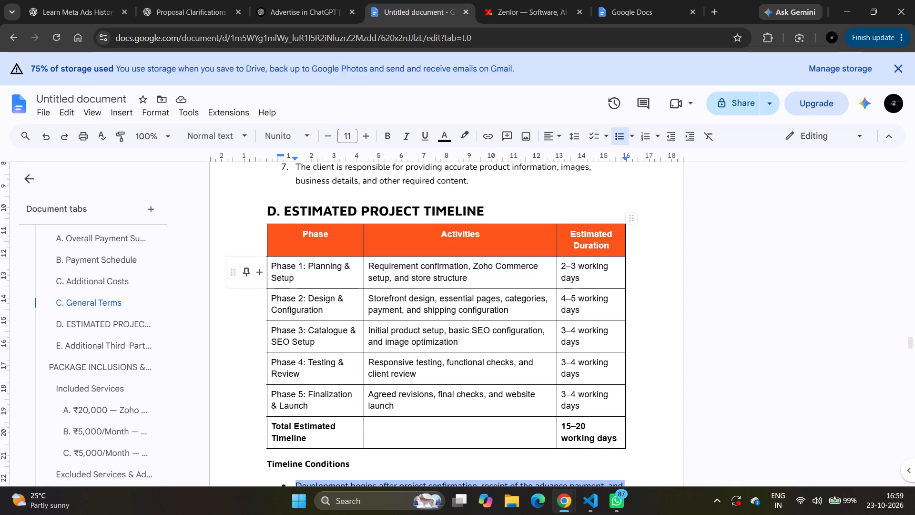
# Delete the word "Phase" from the start of all five phase names in the timeline table, keeping the numbers and titles.
pyautogui.moveTo(298, 265); pyautogui.dragTo(273, 265)
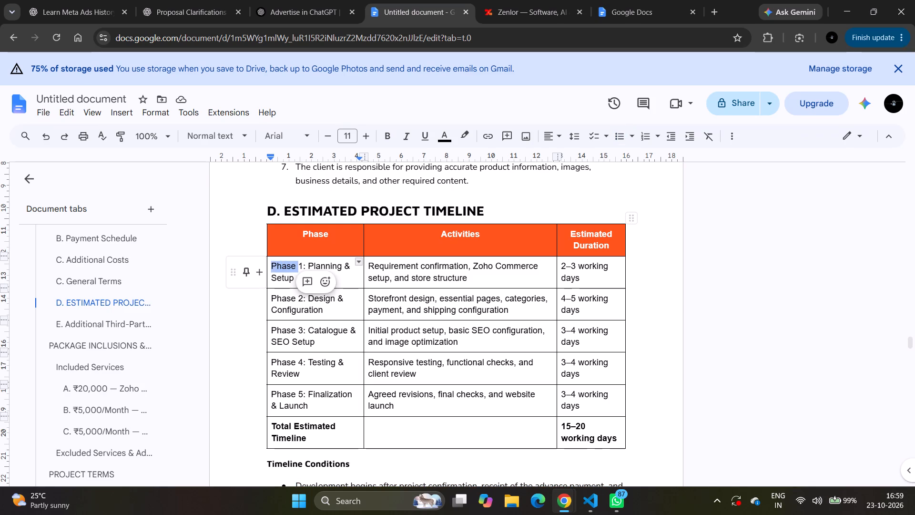
pyautogui.press('BackSpace')
pyautogui.moveTo(298, 298); pyautogui.dragTo(288, 298)
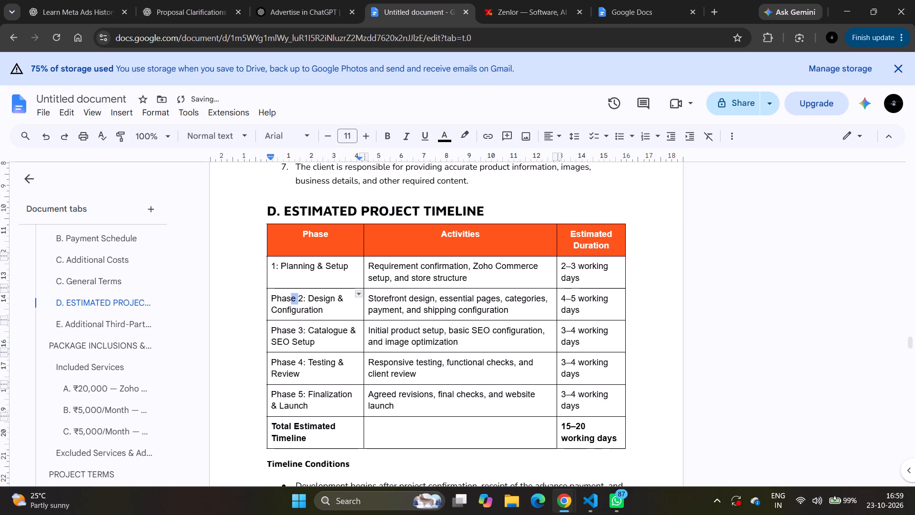
pyautogui.moveTo(288, 298); pyautogui.dragTo(270, 298)
pyautogui.press('BackSpace')
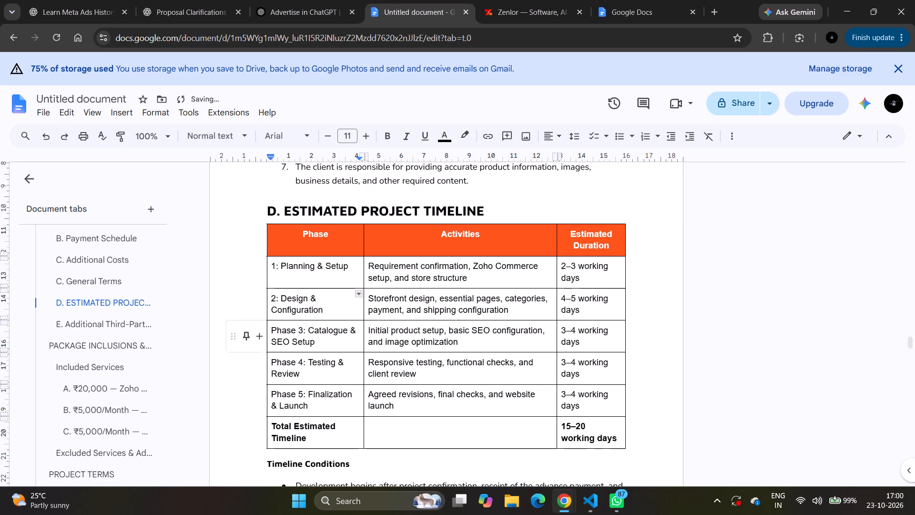
pyautogui.moveTo(297, 330); pyautogui.dragTo(266, 330)
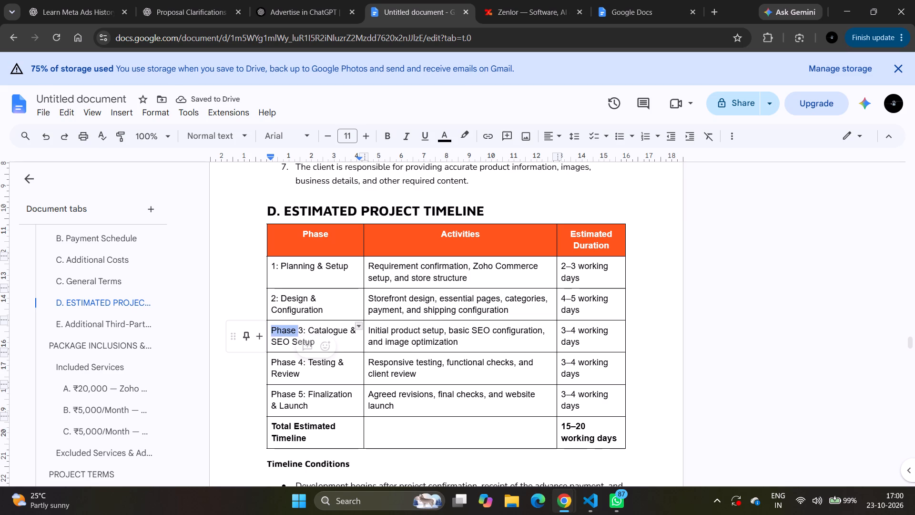
pyautogui.press('BackSpace')
pyautogui.moveTo(298, 359); pyautogui.dragTo(269, 361)
pyautogui.press('BackSpace')
pyautogui.moveTo(298, 392); pyautogui.dragTo(273, 394)
pyautogui.press('BackSpace')
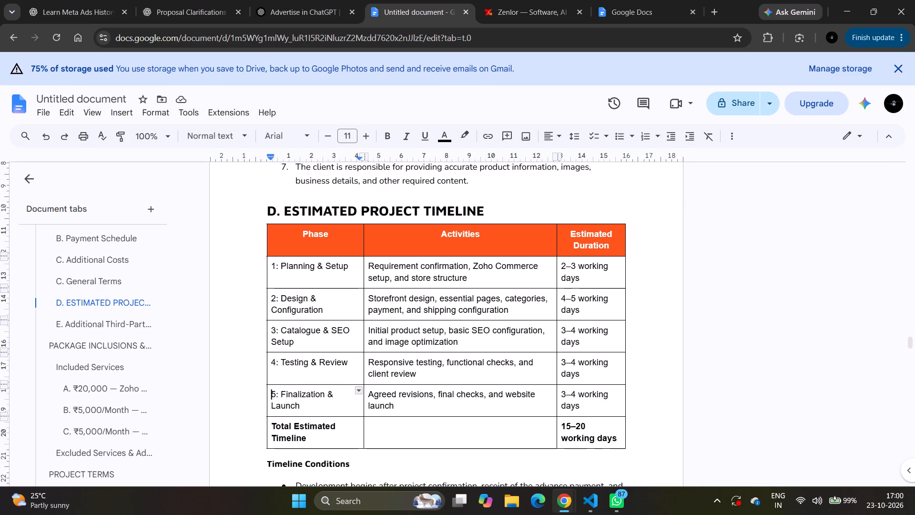
# Widen the timeline table's Estimated Duration column, narrowing Activities, so each phase's duration fits on one line.
pyautogui.moveTo(558, 237); pyautogui.dragTo(544, 241)
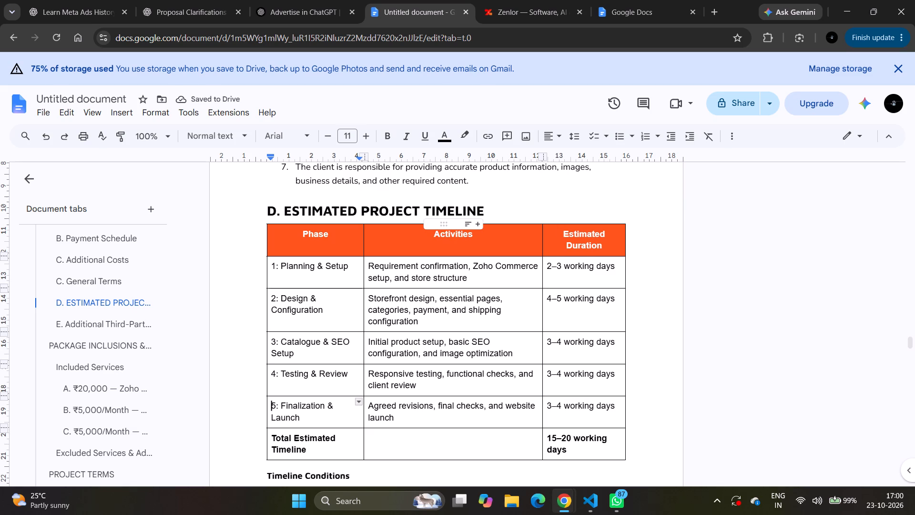
# Review the timeline table and Timeline Conditions, and check the preceding sections back through Payment & Terms, Scope of Work and Project Overview to the cover page.
pyautogui.scroll(-2, 433, 462)
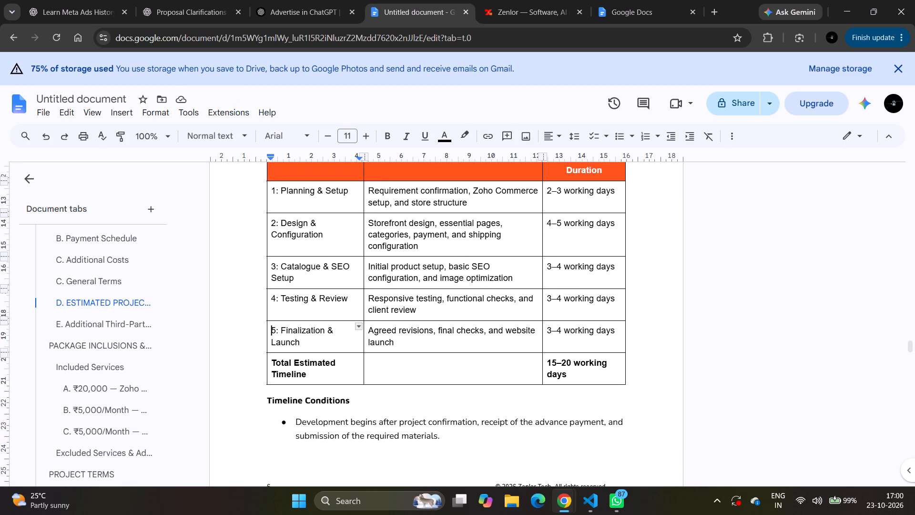
pyautogui.scroll(-2, 433, 462)
pyautogui.scroll(3, 433, 462)
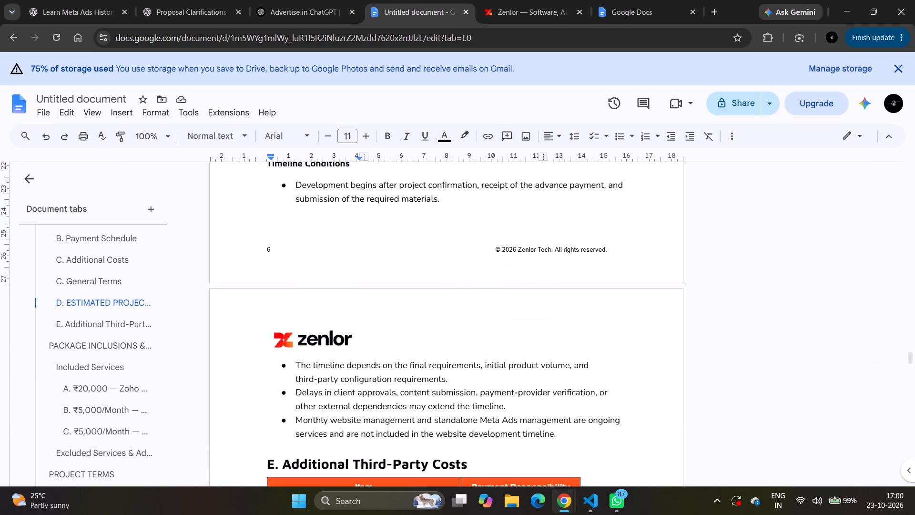
pyautogui.scroll(2, 433, 462)
pyautogui.hscroll(1, 433, 462)
pyautogui.scroll(1, 433, 462)
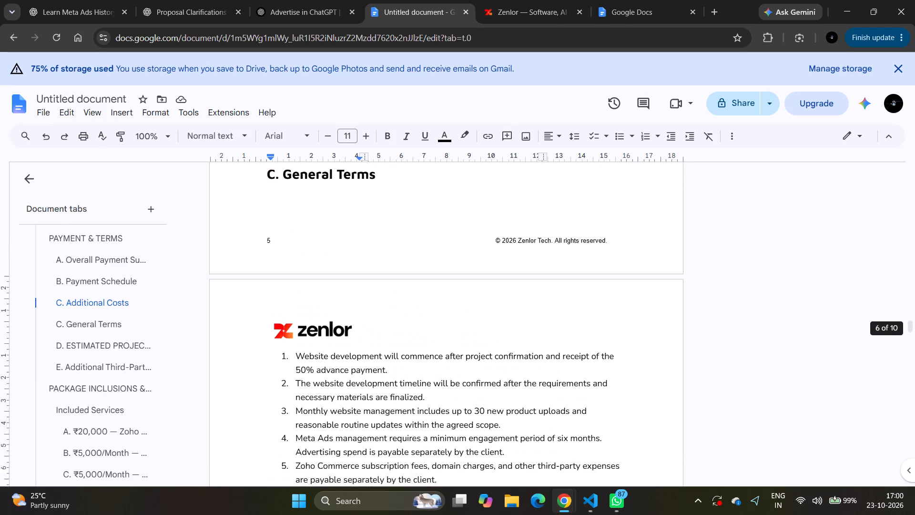
pyautogui.scroll(4, 433, 462)
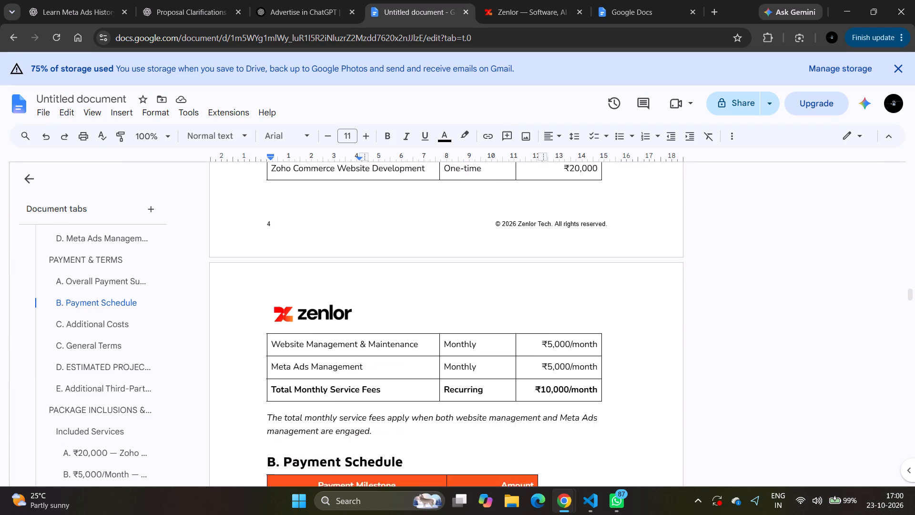
pyautogui.scroll(1, 433, 462)
pyautogui.hscroll(1, 433, 462)
pyautogui.scroll(1, 433, 462)
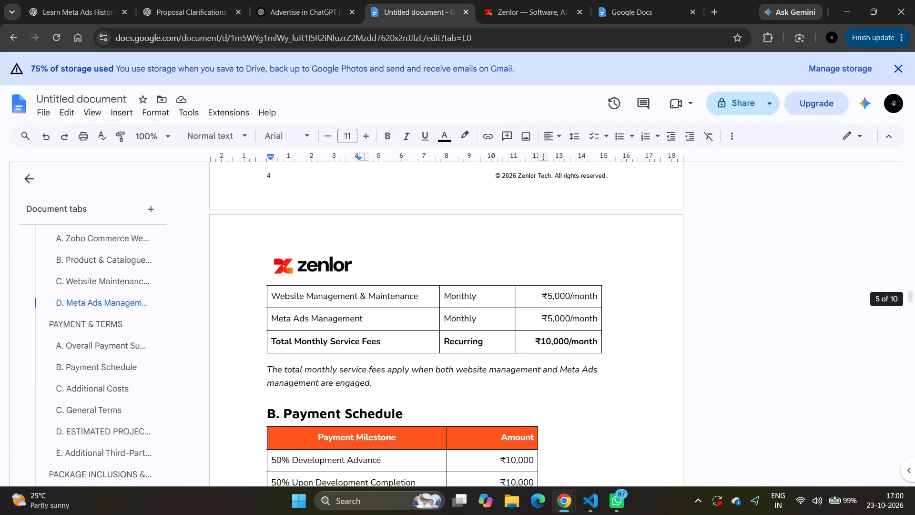
pyautogui.scroll(1, 433, 462)
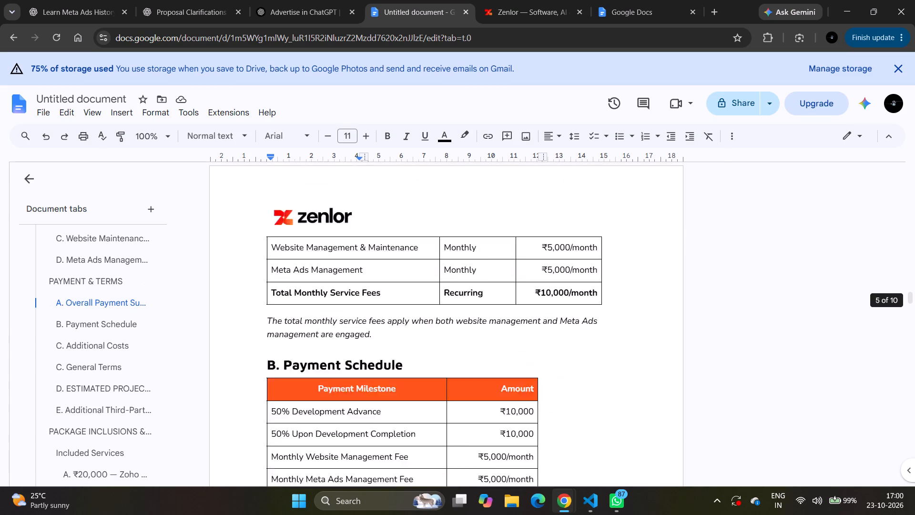
pyautogui.scroll(1, 433, 462)
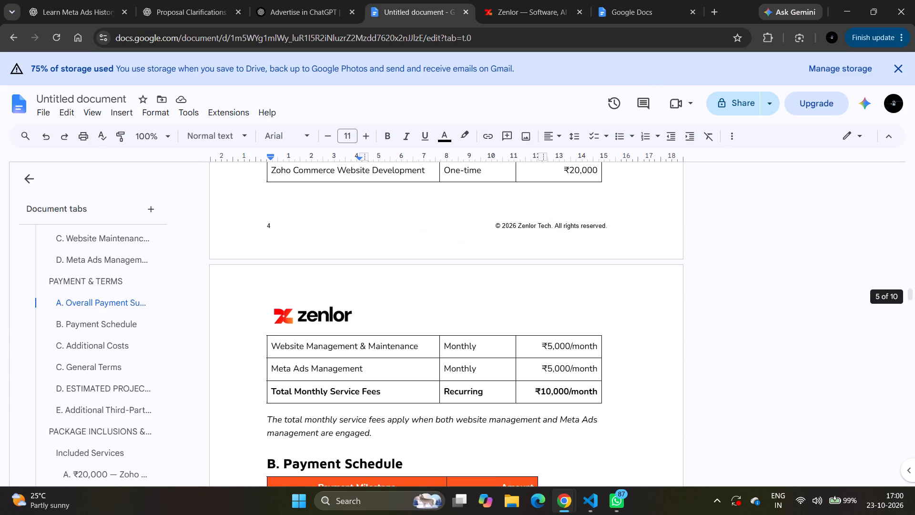
pyautogui.scroll(3, 433, 462)
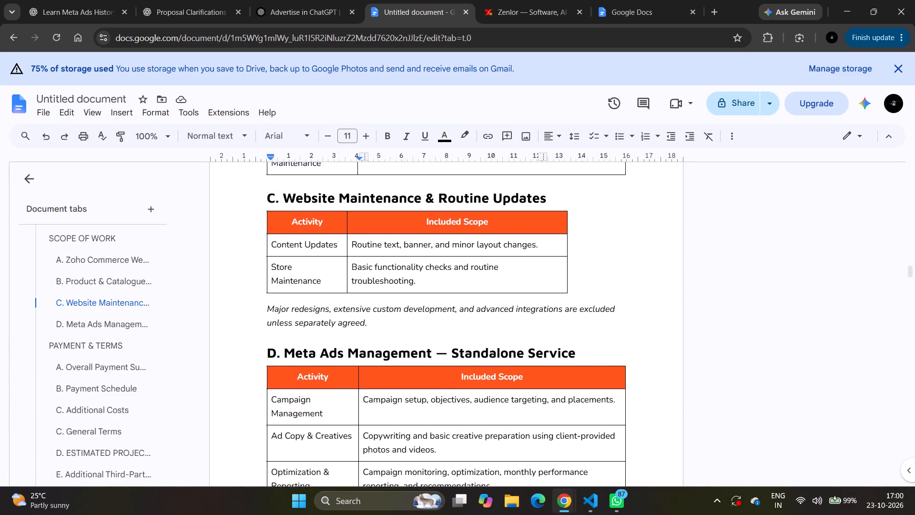
pyautogui.scroll(5, 433, 462)
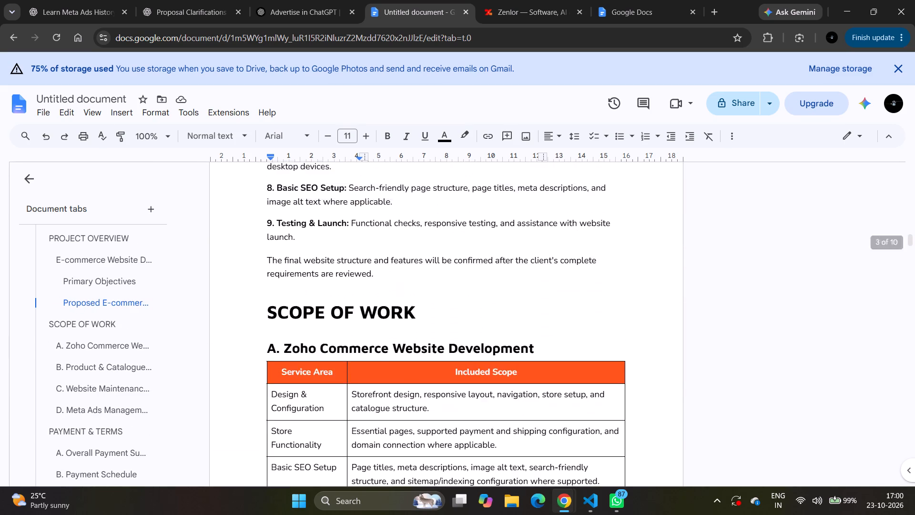
pyautogui.scroll(3, 433, 462)
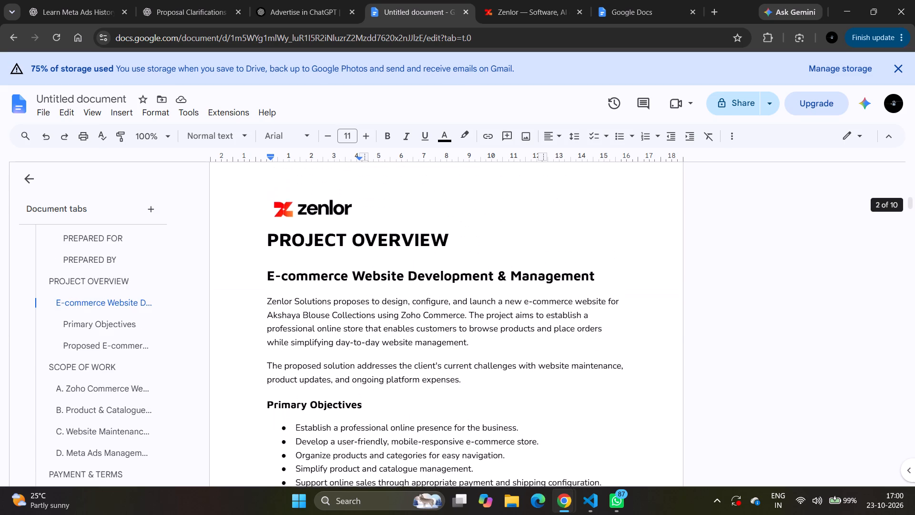
pyautogui.scroll(5, 433, 462)
# Check the cover page's Prepared For and Prepared By details, and review the closing pages from Thank You back through Project Terms to Excluded Services.
pyautogui.scroll(-3, 433, 462)
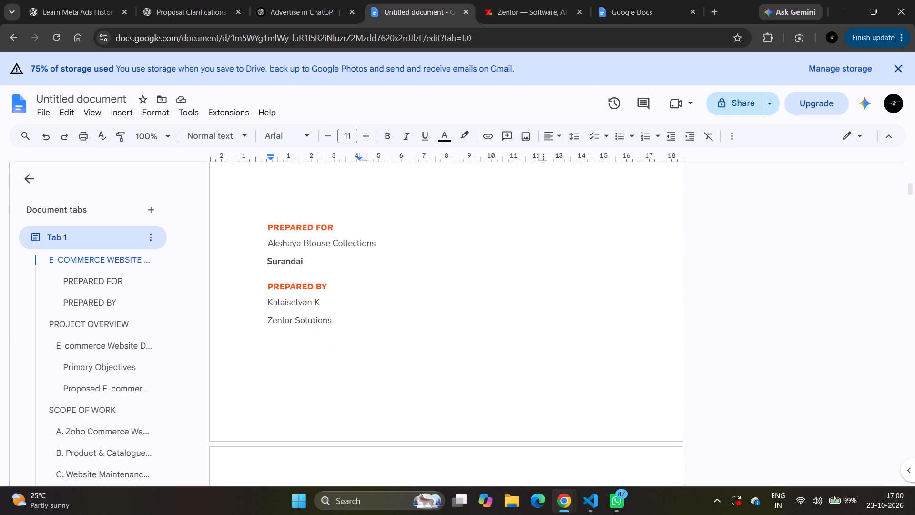
pyautogui.scroll(-15, 433, 462)
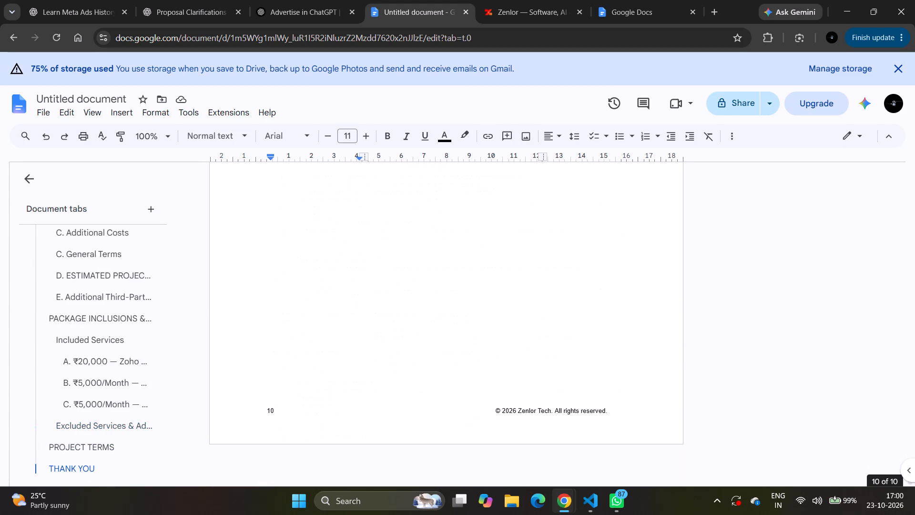
pyautogui.scroll(4, 433, 462)
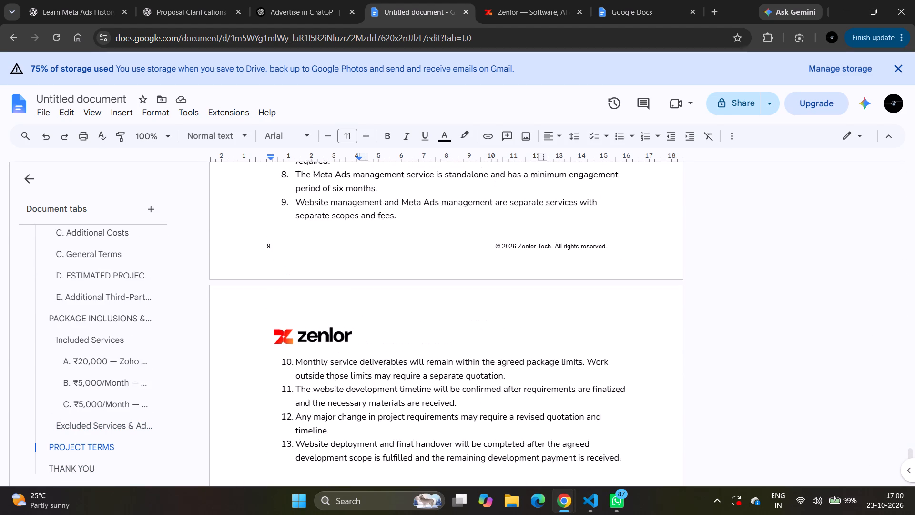
pyautogui.scroll(4, 433, 462)
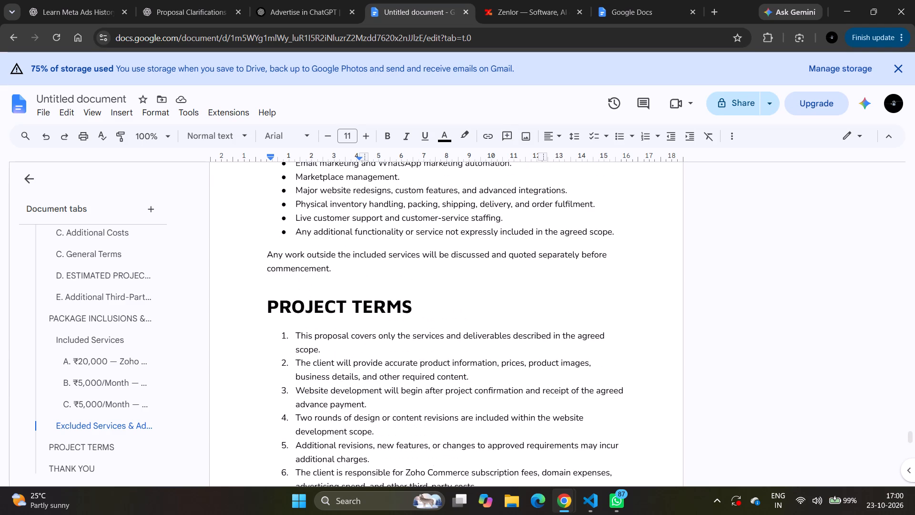
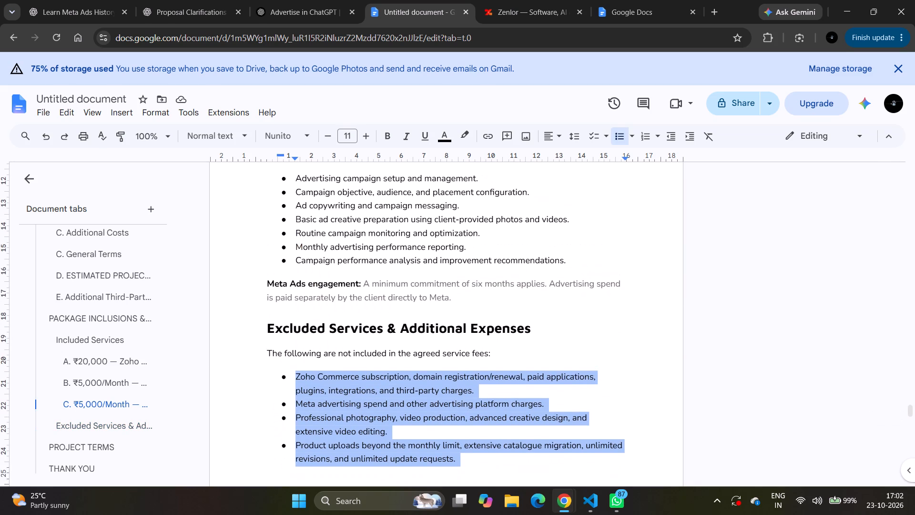
pyautogui.scroll(-4, 379, 401)
pyautogui.scroll(1, 379, 401)
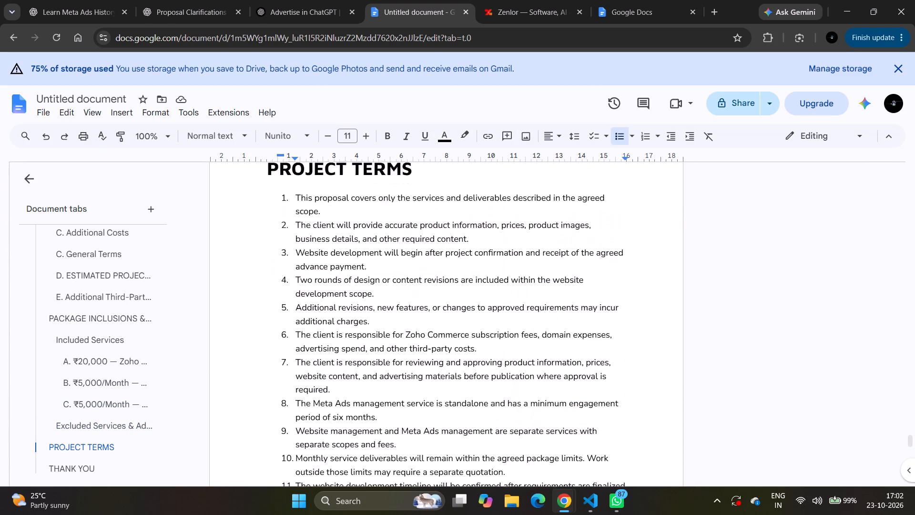
pyautogui.scroll(1, 379, 401)
# Replace all thirteen original Project Terms items with the eight shortened items copied from ChatGPT, removing the extra line after them.
pyautogui.moveTo(295, 219); pyautogui.dragTo(364, 324)
pyautogui.scroll(-2, 364, 324)
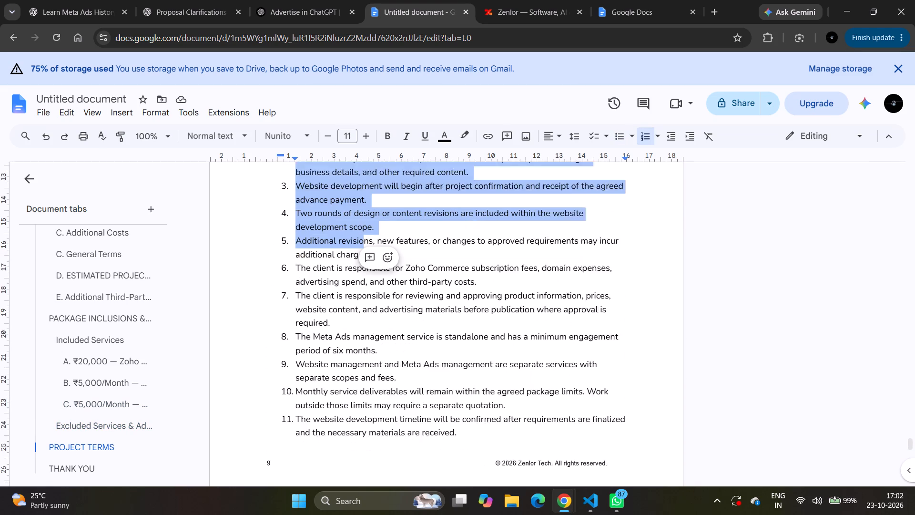
pyautogui.scroll(-3, 479, 394)
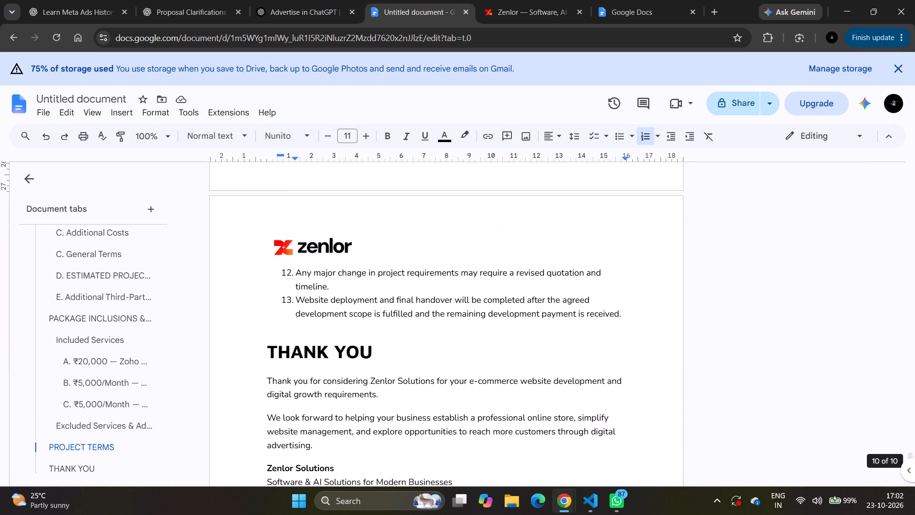
pyautogui.keyDown('shift'); pyautogui.click(631, 319); pyautogui.keyUp('shift')
pyautogui.hotkey('ctrl', 'v')
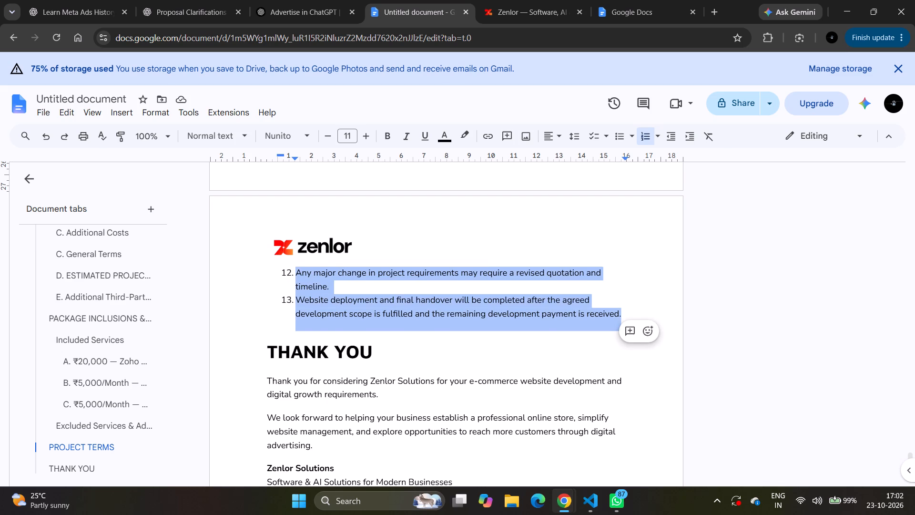
pyautogui.press('BackSpace')
pyautogui.press('BackSpace')
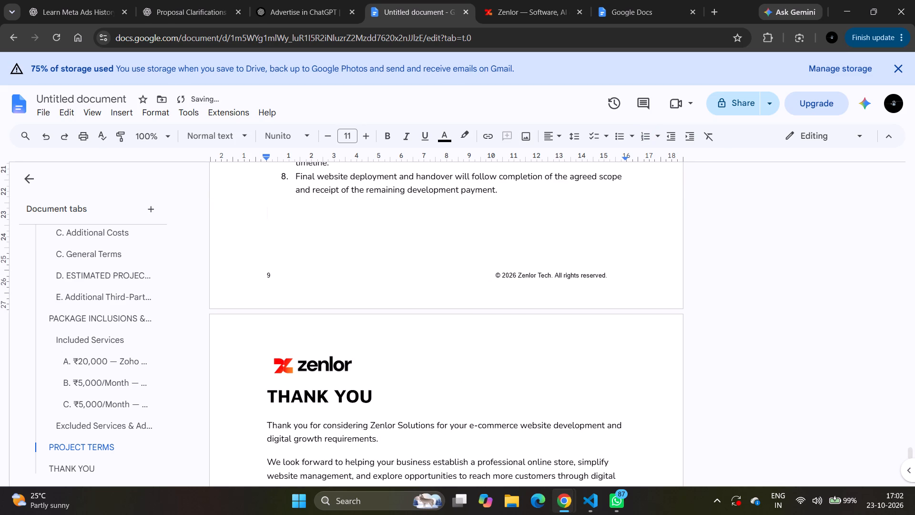
# Check the pasted Project Terms items and tidy the blank line between item 8 and the THANK YOU heading.
pyautogui.scroll(1, 440, 327)
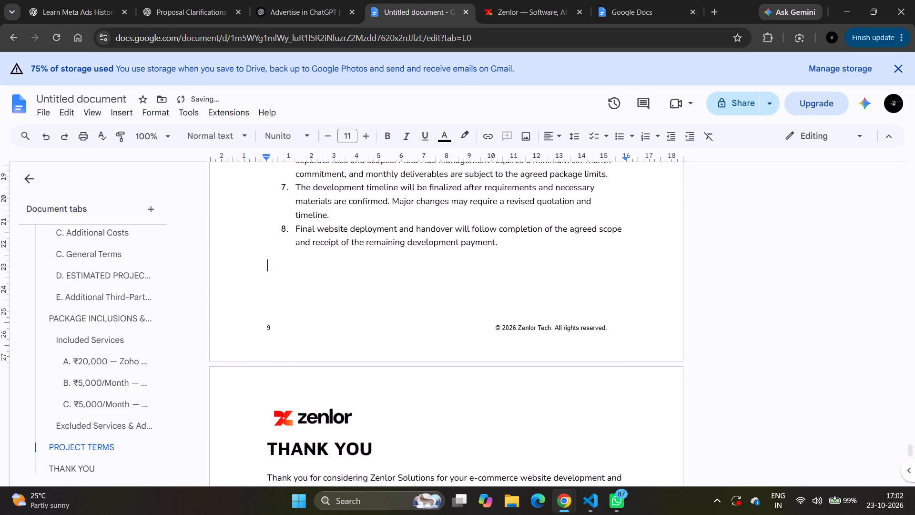
pyautogui.scroll(2, 440, 327)
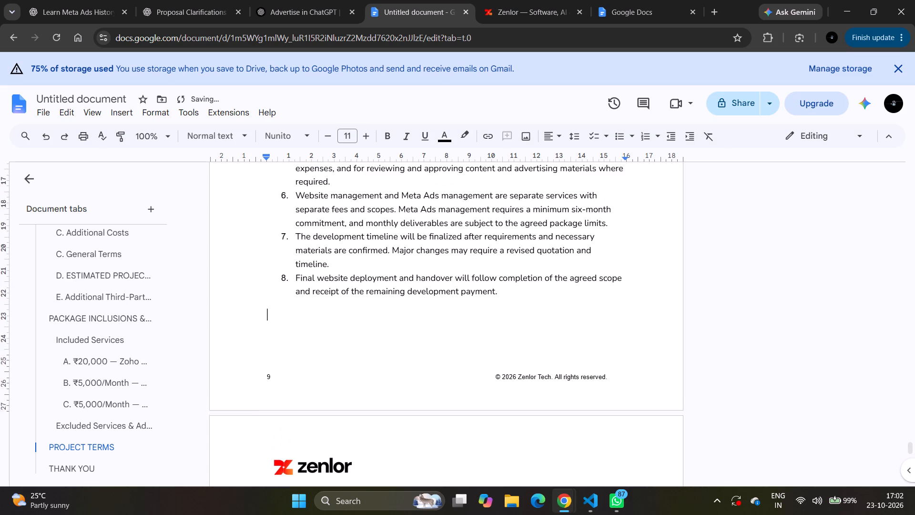
pyautogui.scroll(2, 440, 327)
pyautogui.scroll(-3, 440, 327)
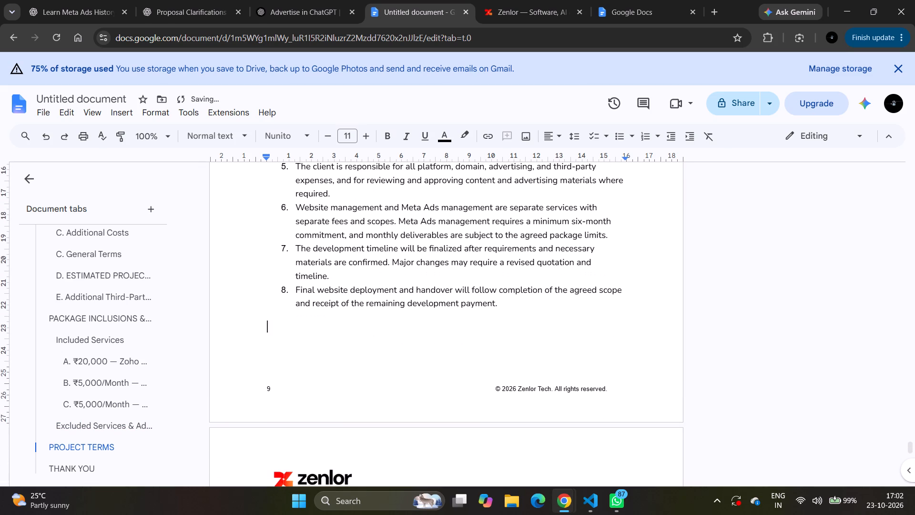
pyautogui.press('BackSpace')
pyautogui.press('Return')
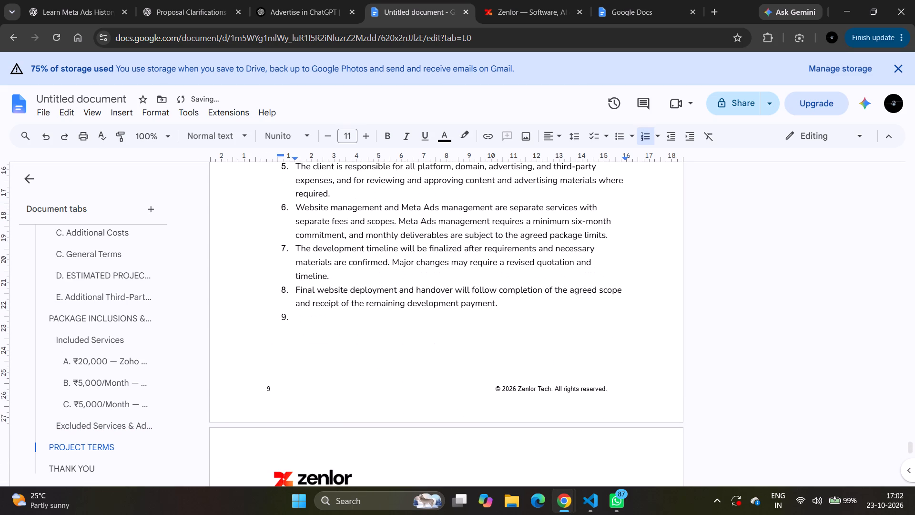
# Remove the empty numbered item 9 at the end of the Project Terms list.
pyautogui.press('BackSpace')
# Review the proposal from Project Terms and the final page back to the cover and Project Overview, also checking the Google Docs recent documents.
pyautogui.scroll(2, 379, 323)
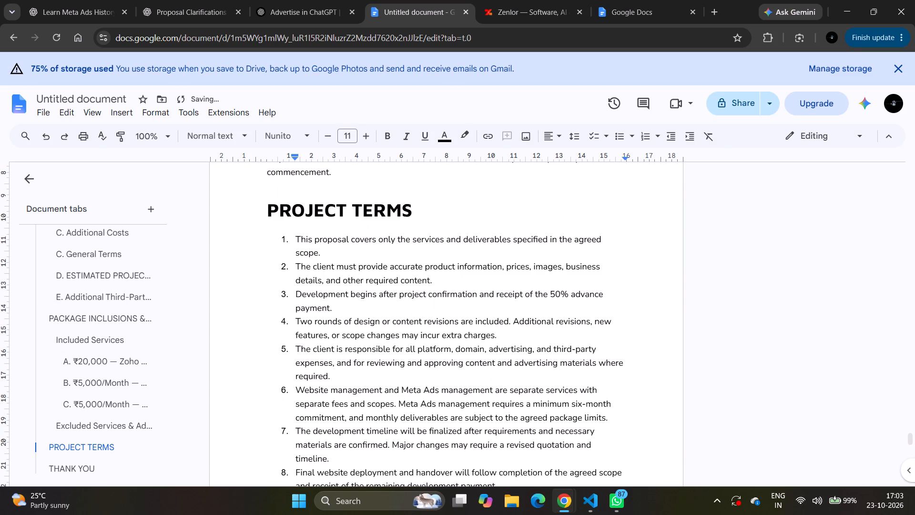
pyautogui.click(292, 236)
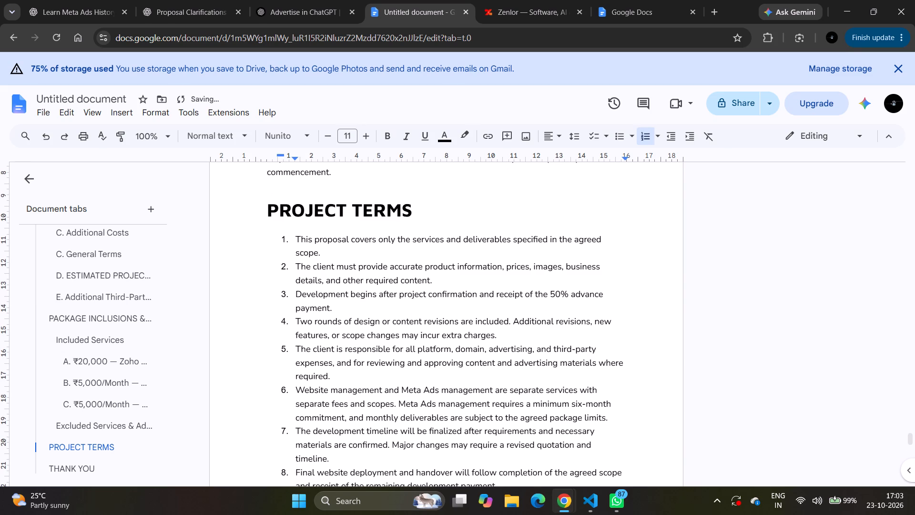
pyautogui.scroll(2, 349, 238)
pyautogui.click(349, 238)
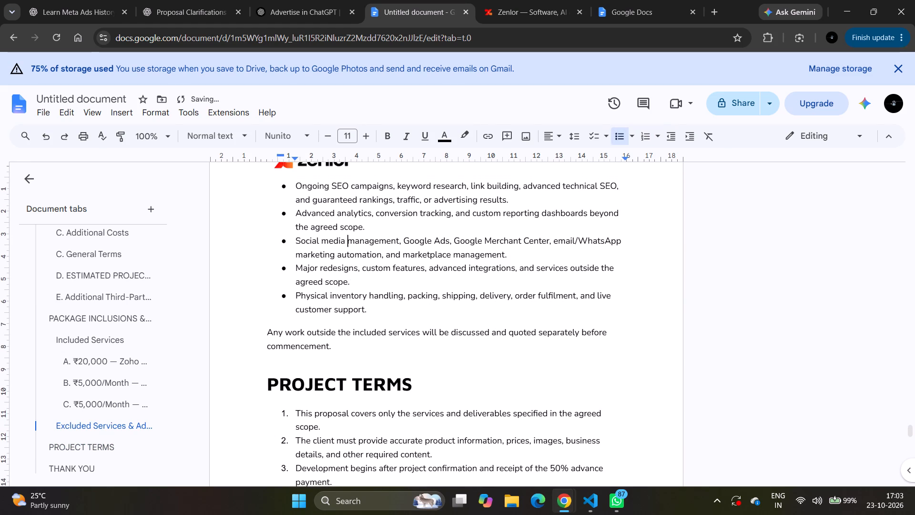
pyautogui.scroll(-5, 349, 238)
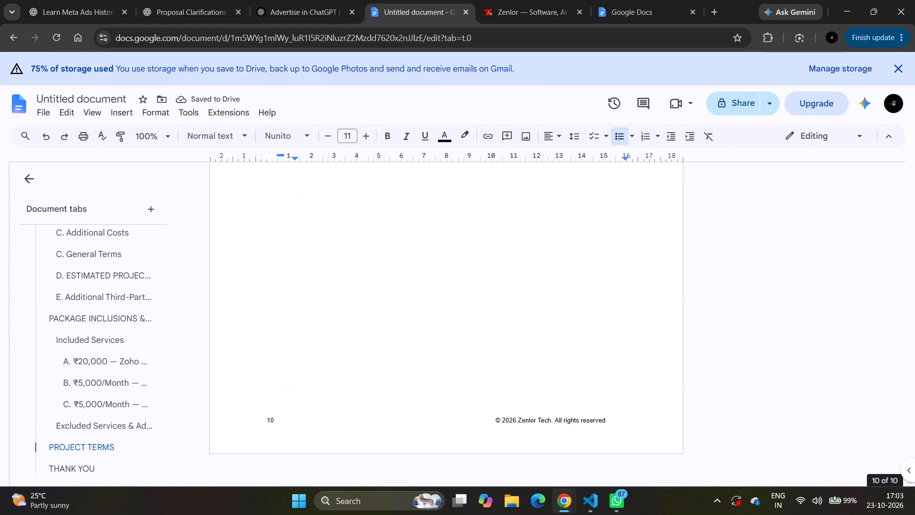
pyautogui.scroll(15, 349, 238)
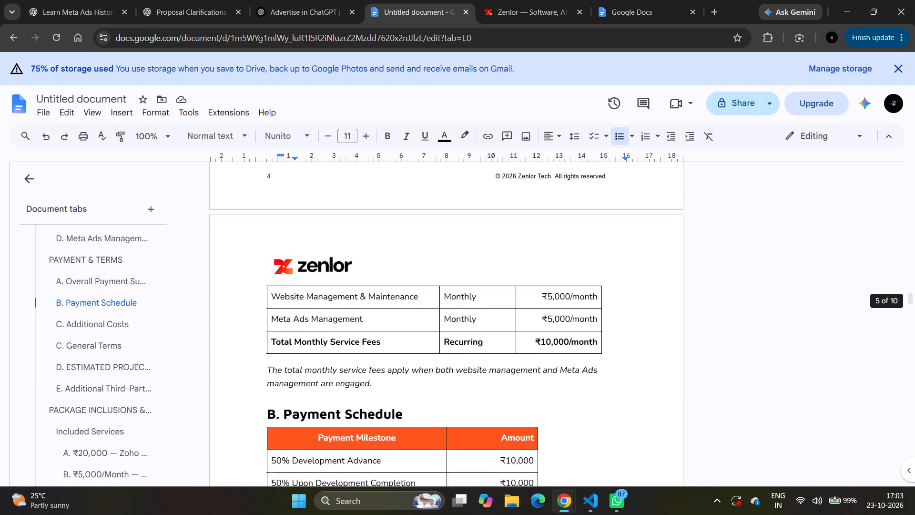
pyautogui.scroll(13, 349, 238)
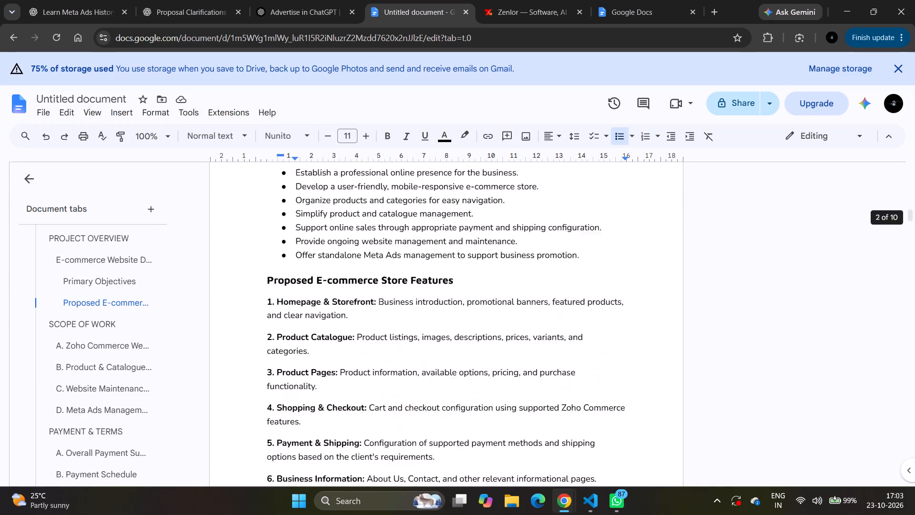
pyautogui.scroll(5, 349, 238)
pyautogui.scroll(-3, 349, 238)
pyautogui.scroll(1, 349, 238)
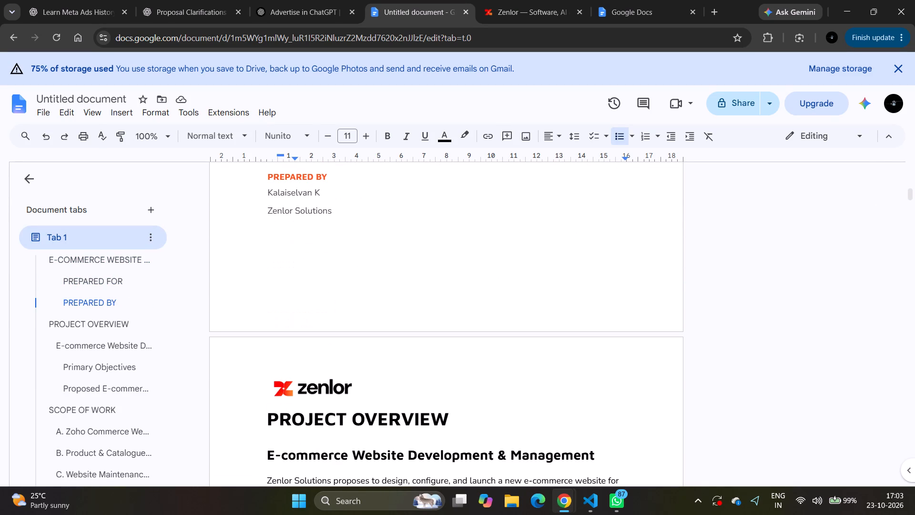
pyautogui.scroll(1, 349, 238)
pyautogui.scroll(-3, 288, 312)
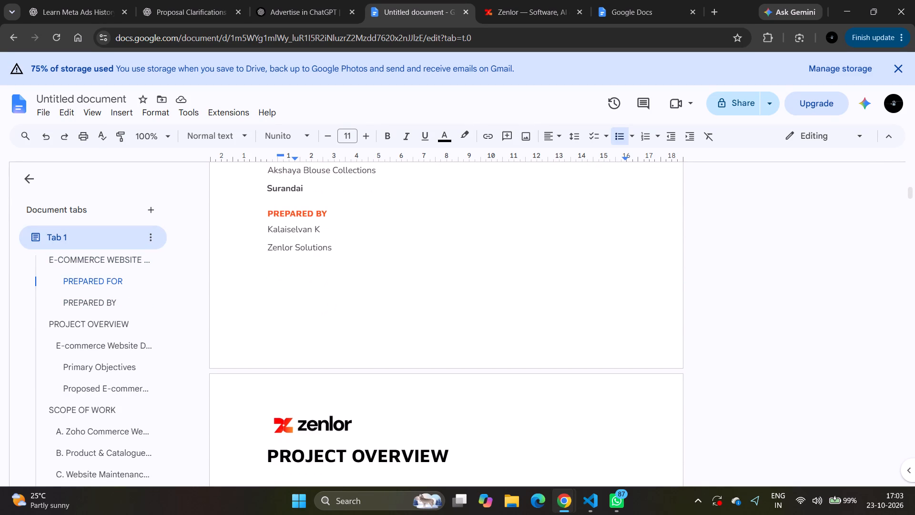
pyautogui.scroll(-1, 288, 312)
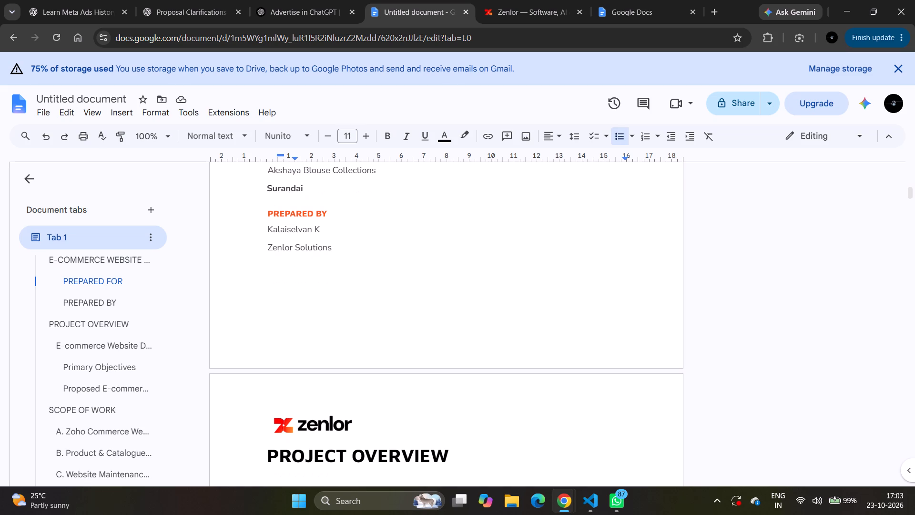
pyautogui.click(618, 0)
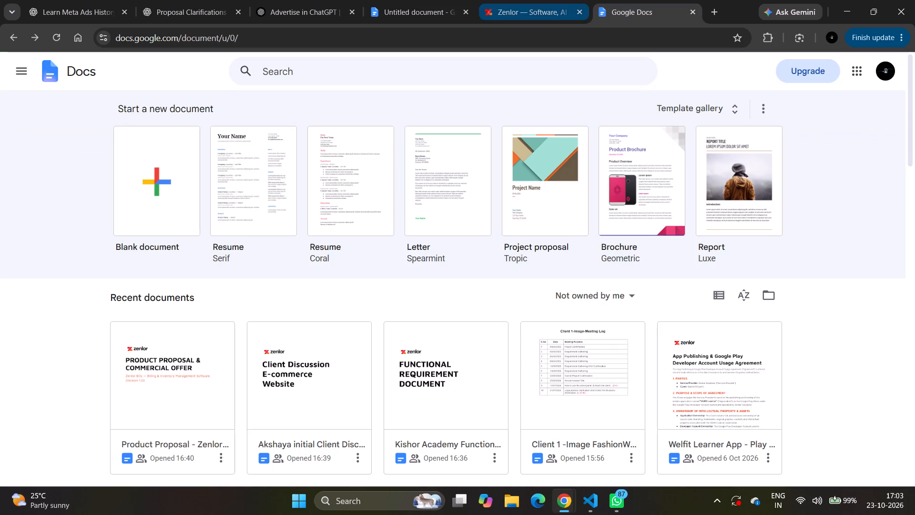
pyautogui.click(430, 0)
pyautogui.scroll(-2, 388, 278)
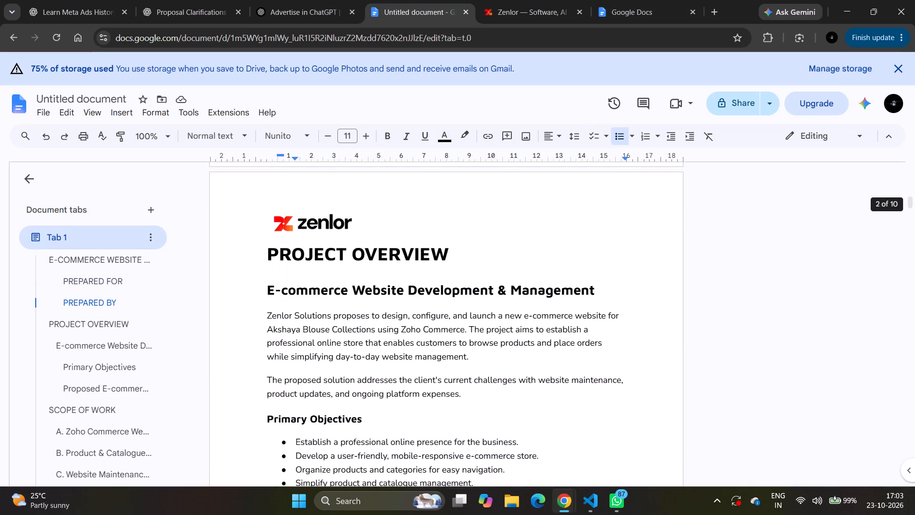
# Insert three blank lines above the B. Product & Catalogue Management heading so it starts on a new page with its table.
pyautogui.scroll(-3, 388, 278)
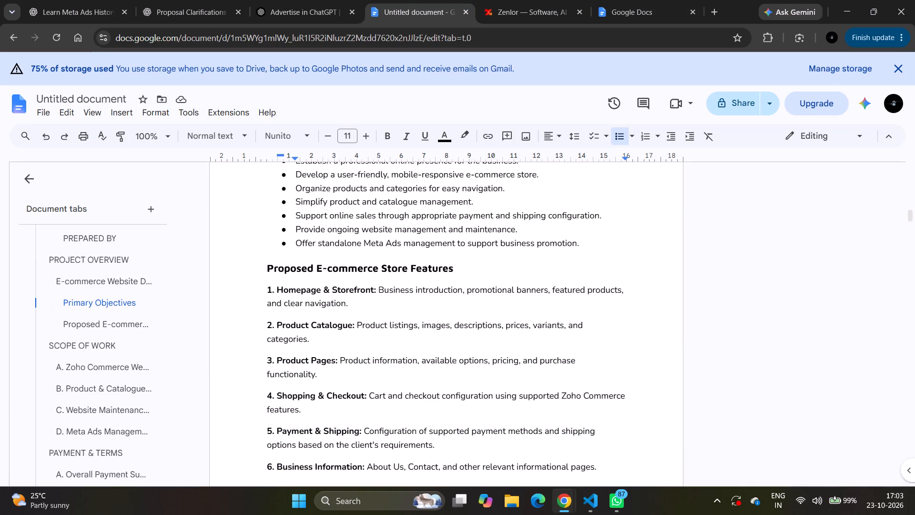
pyautogui.scroll(-2, 388, 278)
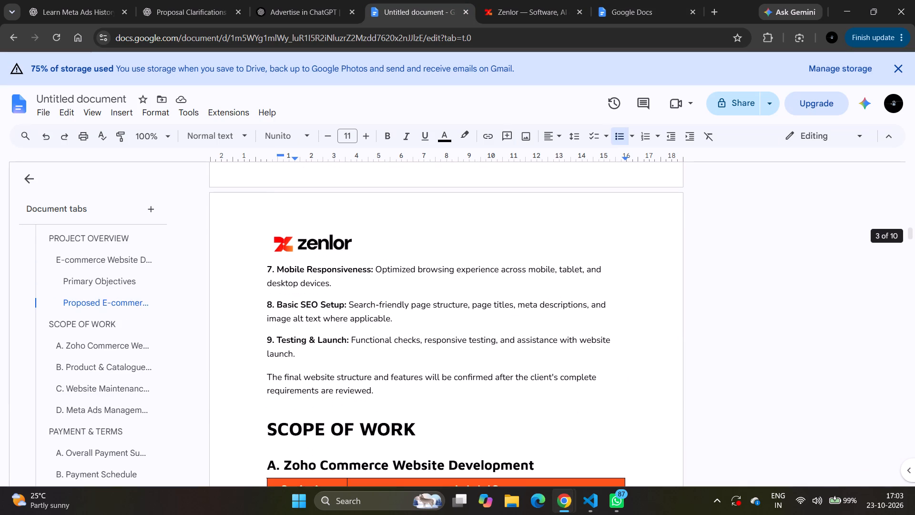
pyautogui.scroll(-3, 388, 278)
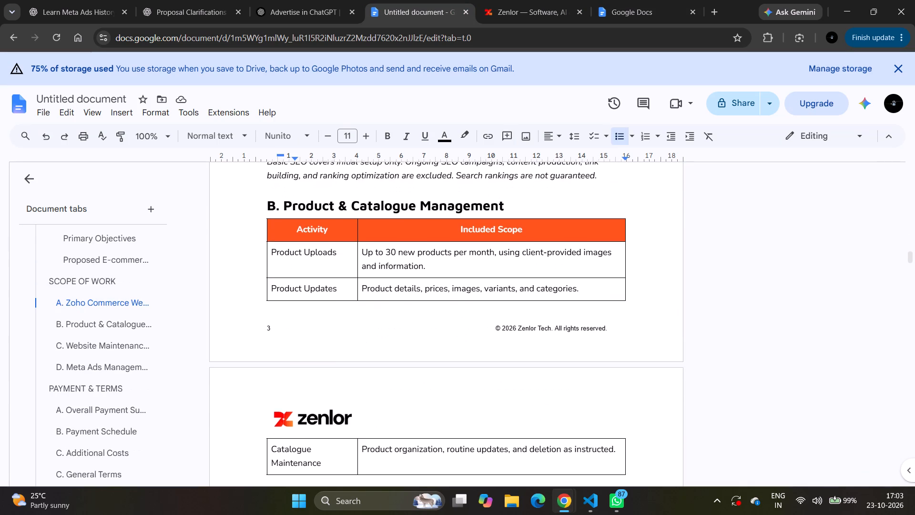
pyautogui.scroll(-3, 388, 278)
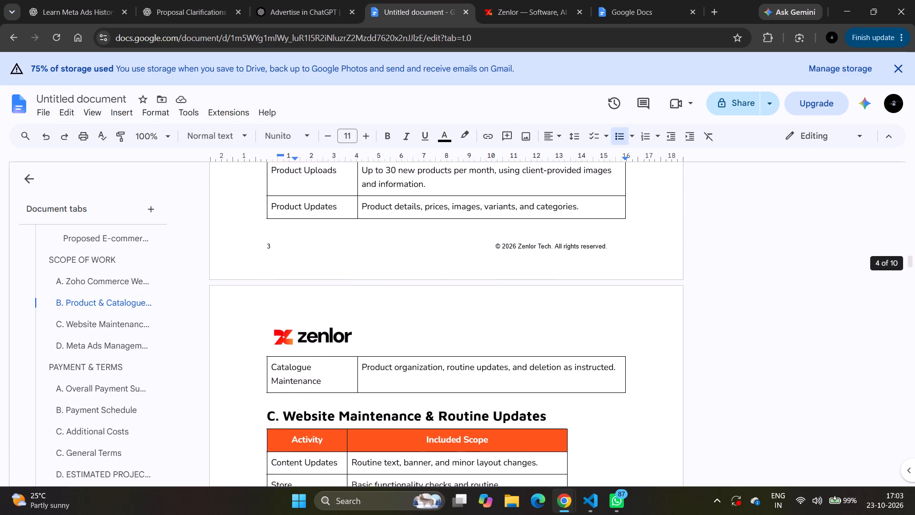
pyautogui.scroll(-1, 388, 278)
pyautogui.scroll(2, 388, 278)
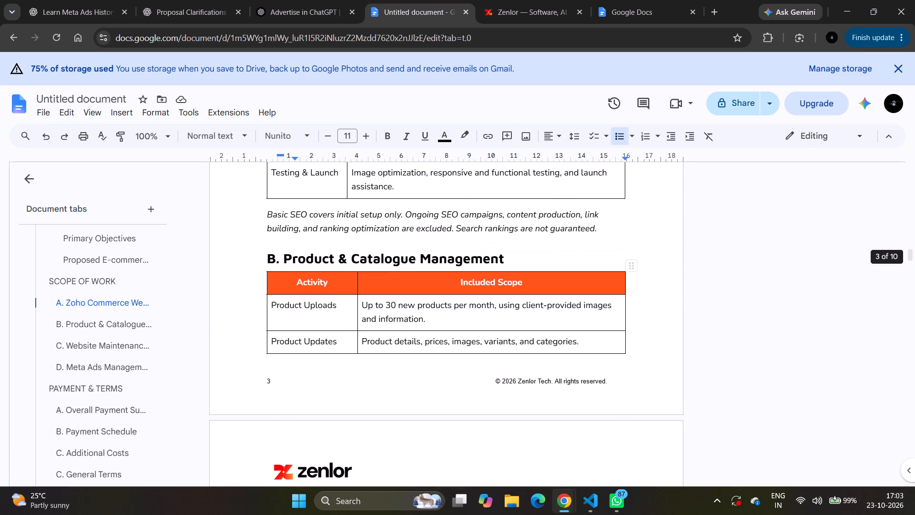
pyautogui.click(266, 260)
pyautogui.click(267, 255)
pyautogui.press('Return')
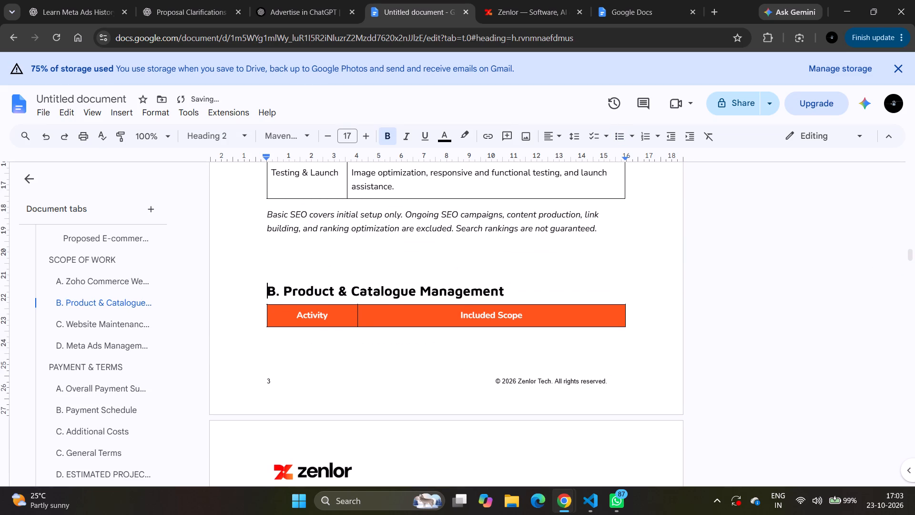
pyautogui.press('Return')
pyautogui.press('Return')
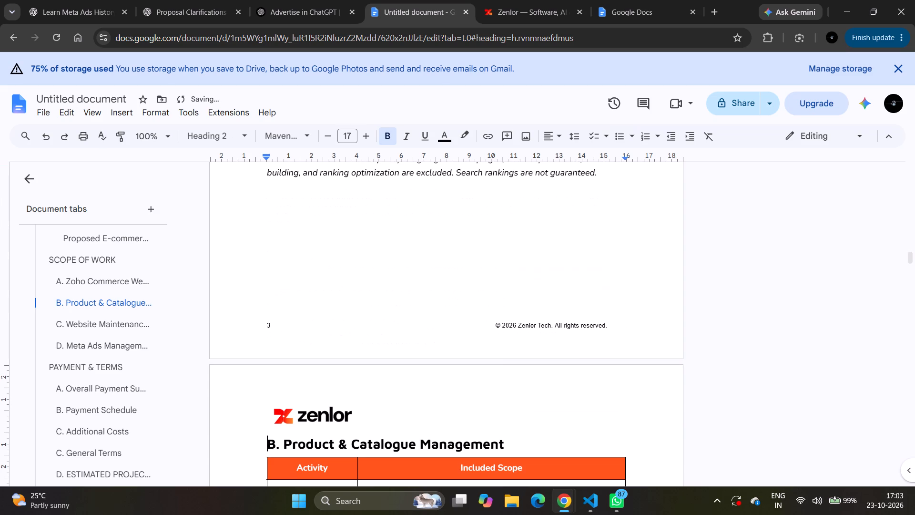
# Insert a blank line before the PAYMENT & TERMS heading to move it onto the page with the Overall Payment Summary.
pyautogui.scroll(-5, 375, 255)
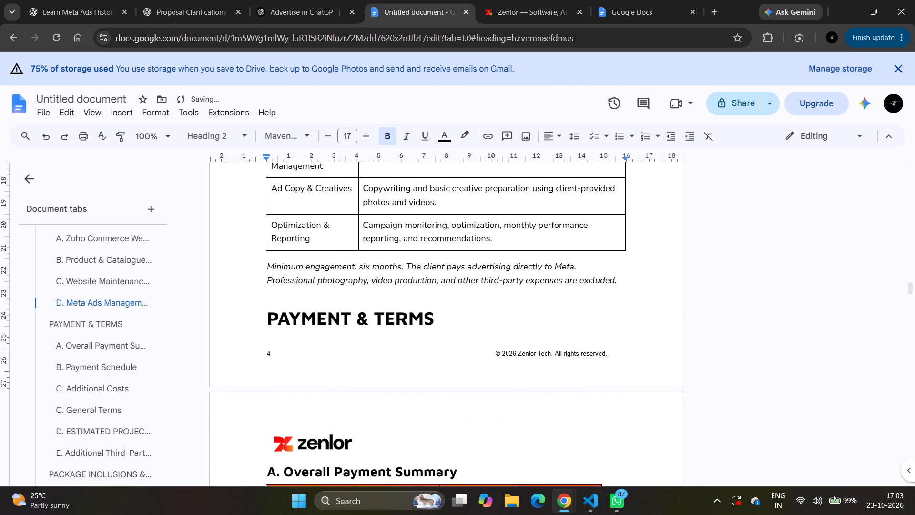
pyautogui.scroll(-1, 375, 255)
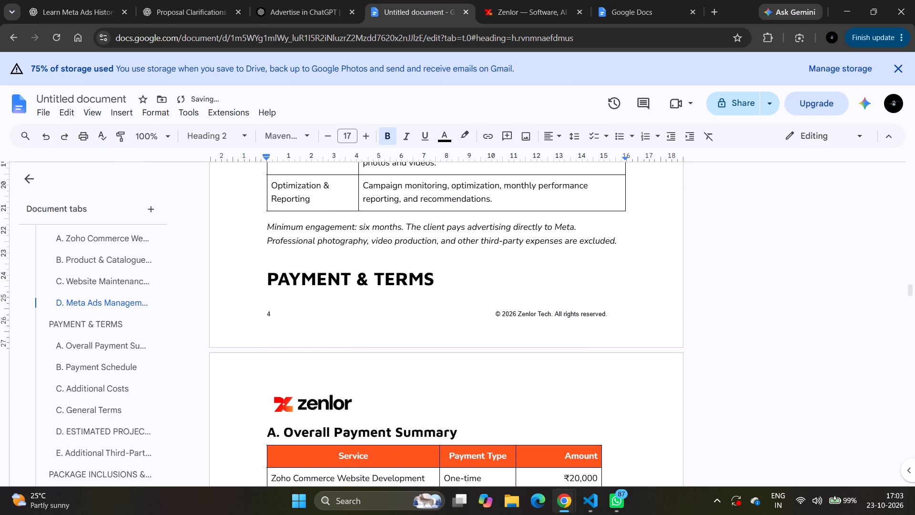
pyautogui.click(265, 281)
pyautogui.press('Return')
# Examine how the Payment Schedule, Additional Costs, General Terms and Estimated Project Timeline sections break across pages.
pyautogui.scroll(-4, 381, 331)
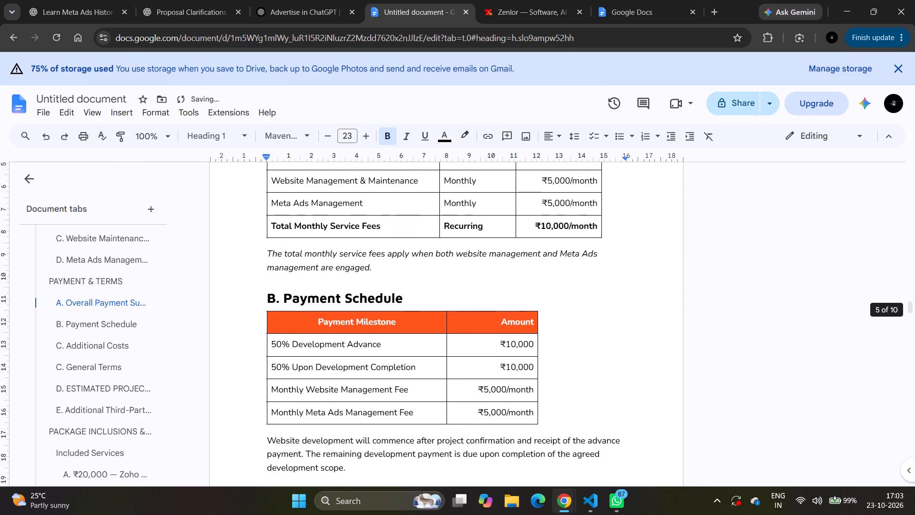
pyautogui.scroll(-2, 381, 331)
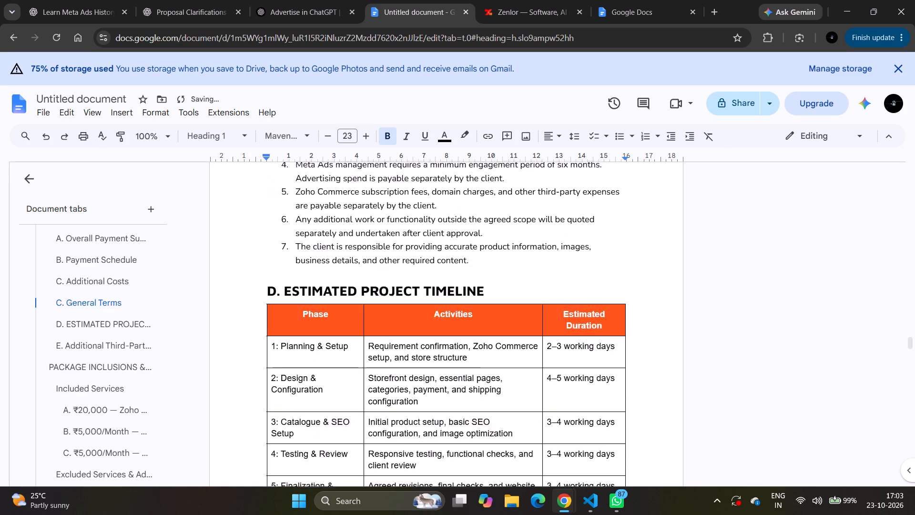
pyautogui.scroll(-4, 381, 331)
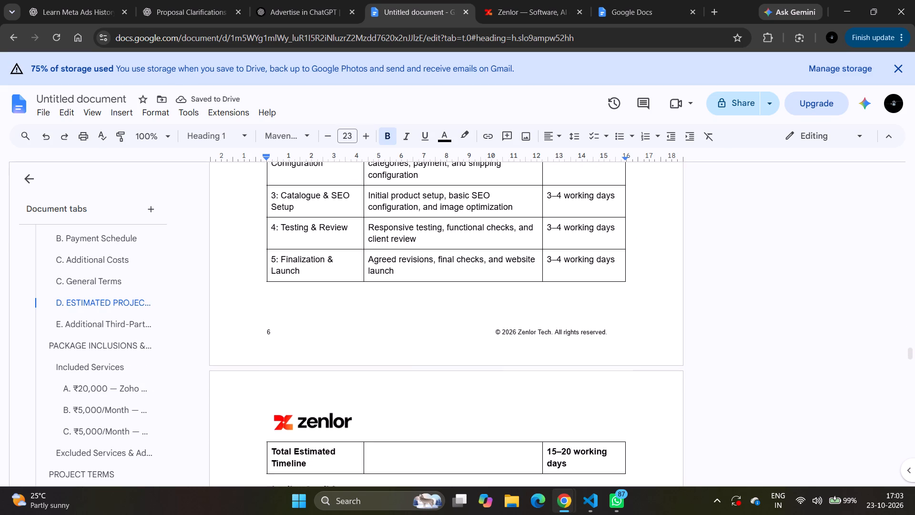
pyautogui.scroll(-1, 381, 331)
pyautogui.scroll(1, 381, 331)
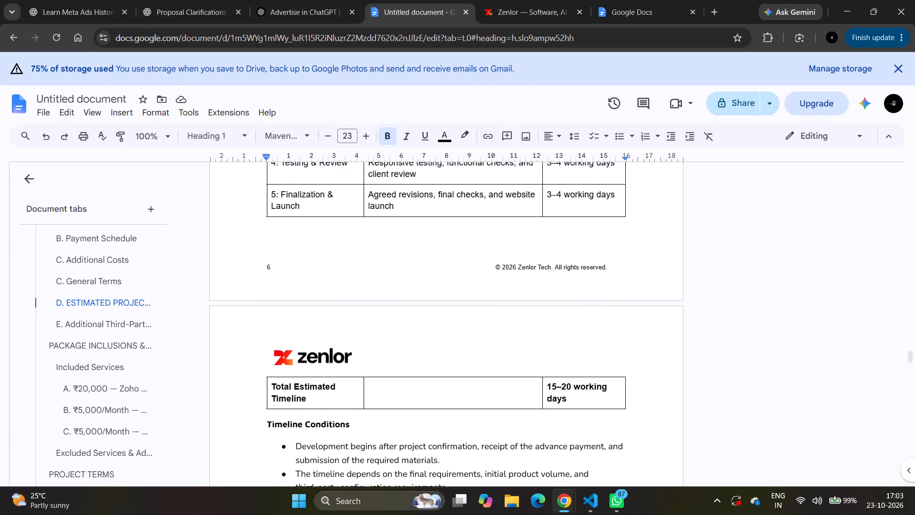
pyautogui.scroll(8, 381, 331)
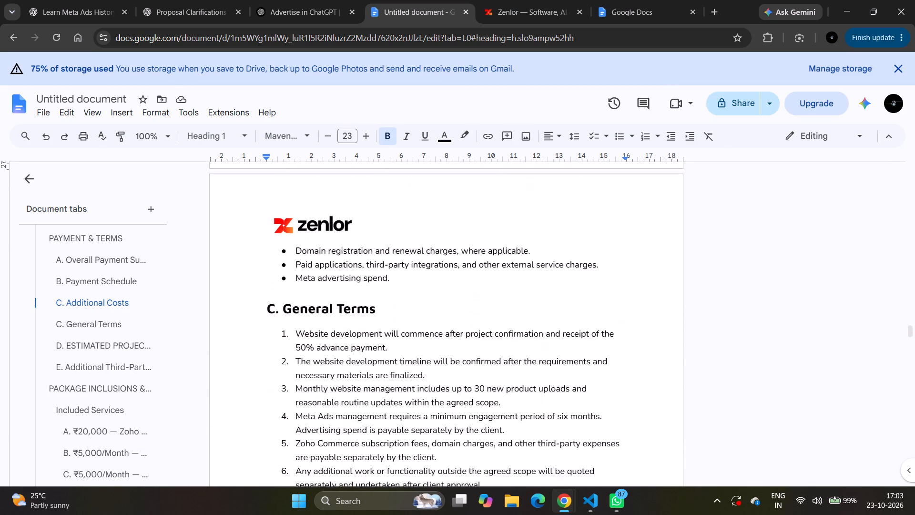
pyautogui.scroll(1, 381, 331)
pyautogui.scroll(-4, 381, 331)
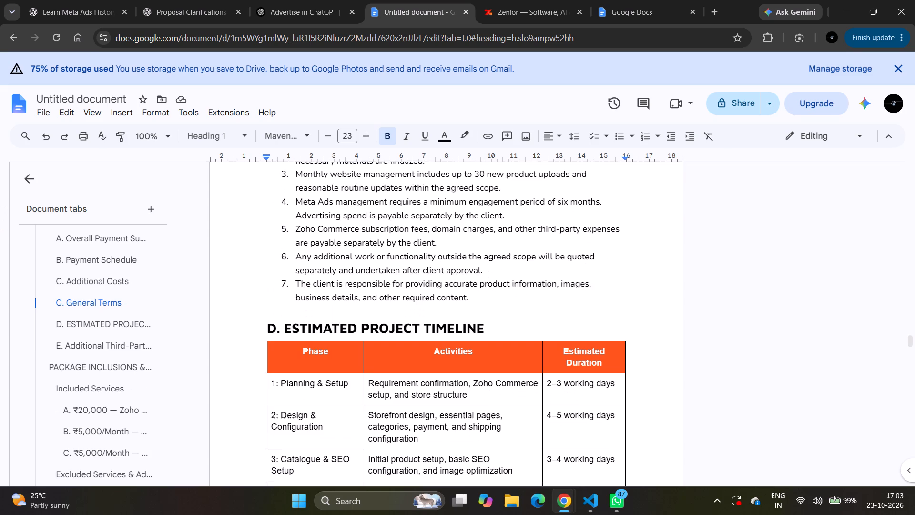
# Insert two blank lines above the C. Additional Costs heading to push its content toward the next page.
pyautogui.scroll(8, 381, 331)
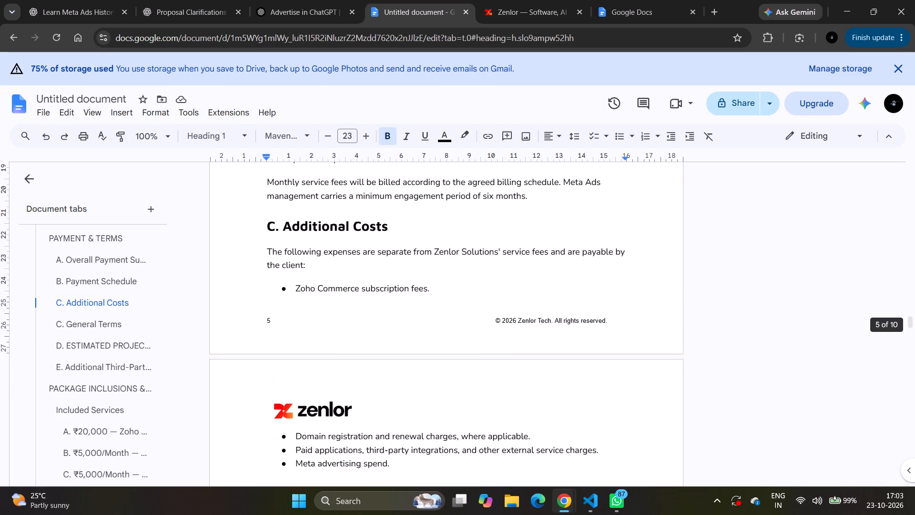
pyautogui.click(267, 229)
pyautogui.press('Return')
pyautogui.press('Return')
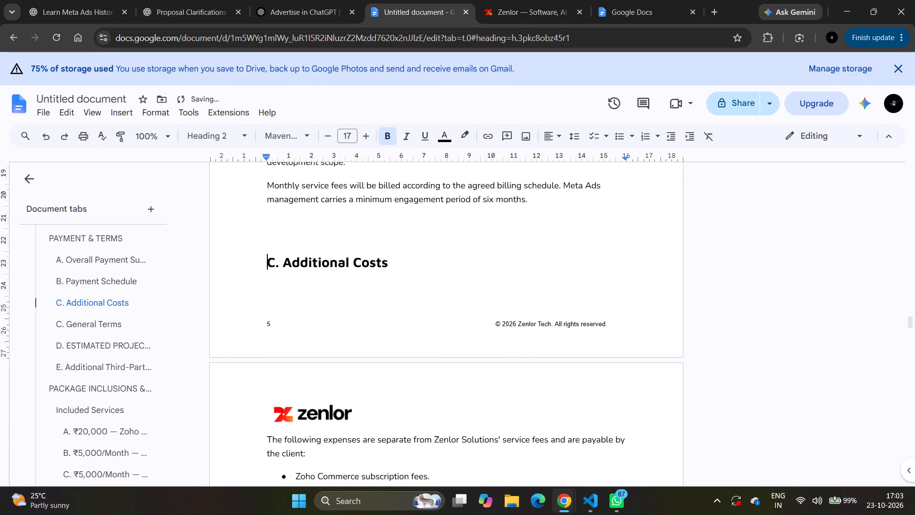
# Insert five blank lines above the D. ESTIMATED PROJECT TIMELINE heading to move it and its table to the next page.
pyautogui.scroll(-5, 267, 229)
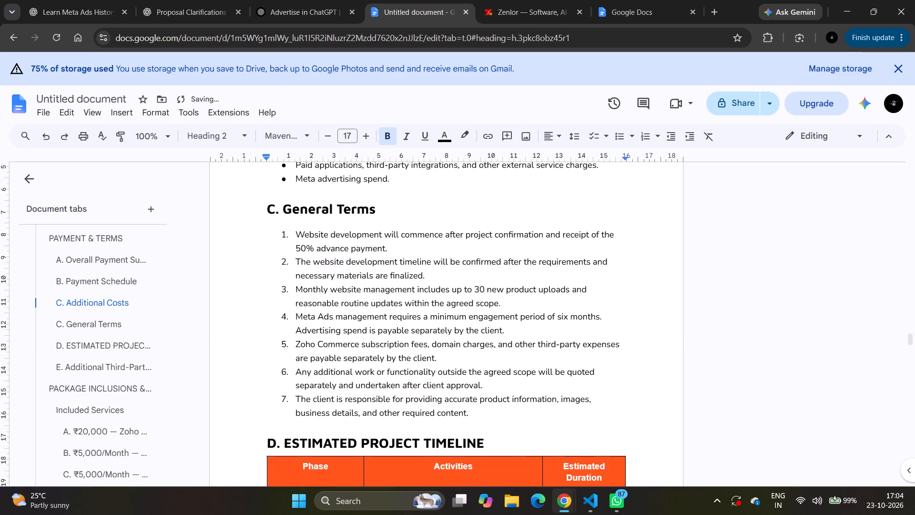
pyautogui.scroll(-3, 267, 229)
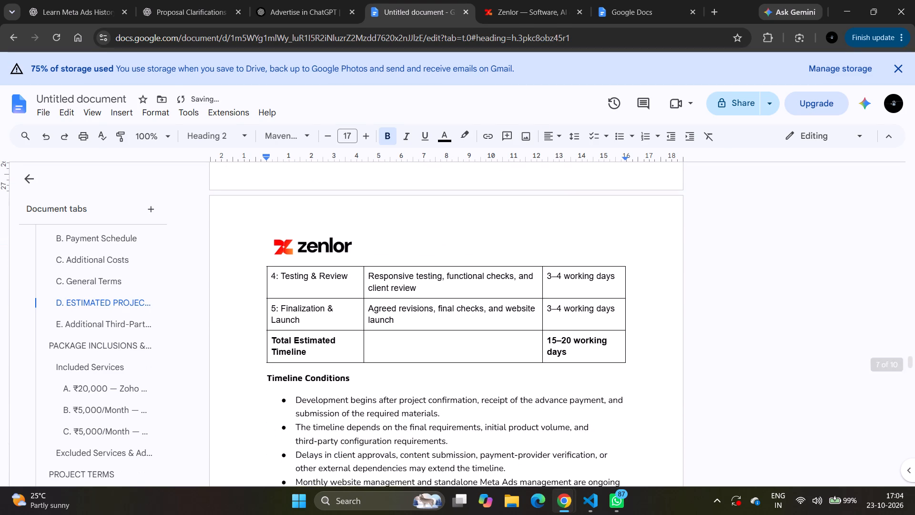
pyautogui.scroll(3, 267, 229)
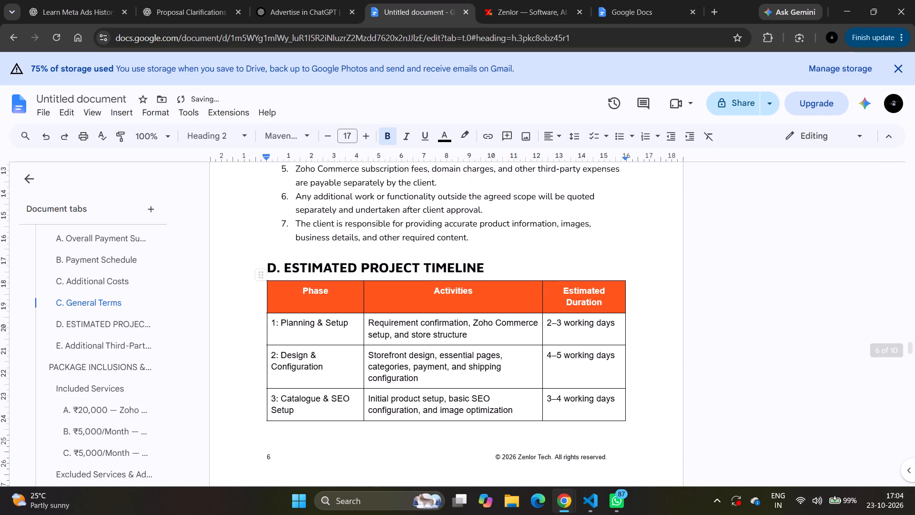
pyautogui.click(266, 264)
pyautogui.press('Return')
pyautogui.press('Return')
pyautogui.press('Return')
pyautogui.press('Return')
pyautogui.press('Return')
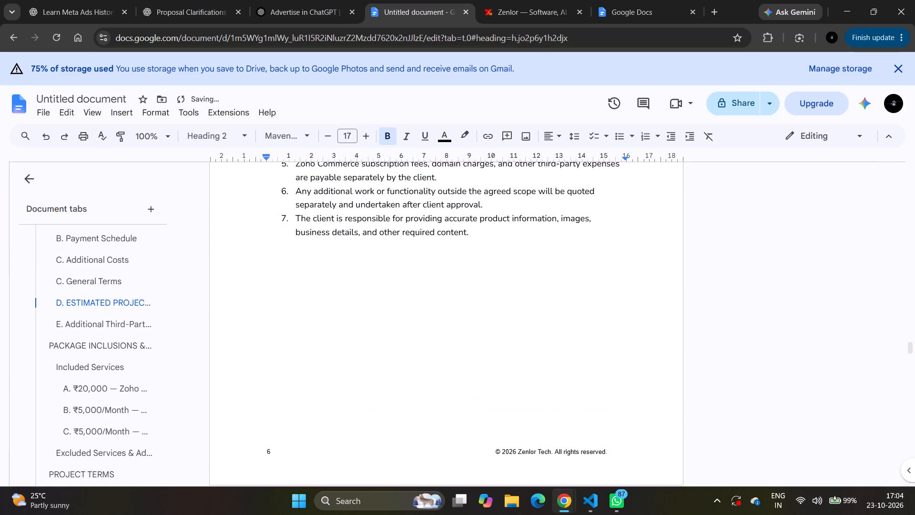
# Examine how the Estimated Project Timeline, Additional Third-Party Costs, Package Inclusions and Excluded Services sections break across pages.
pyautogui.scroll(-5, 266, 264)
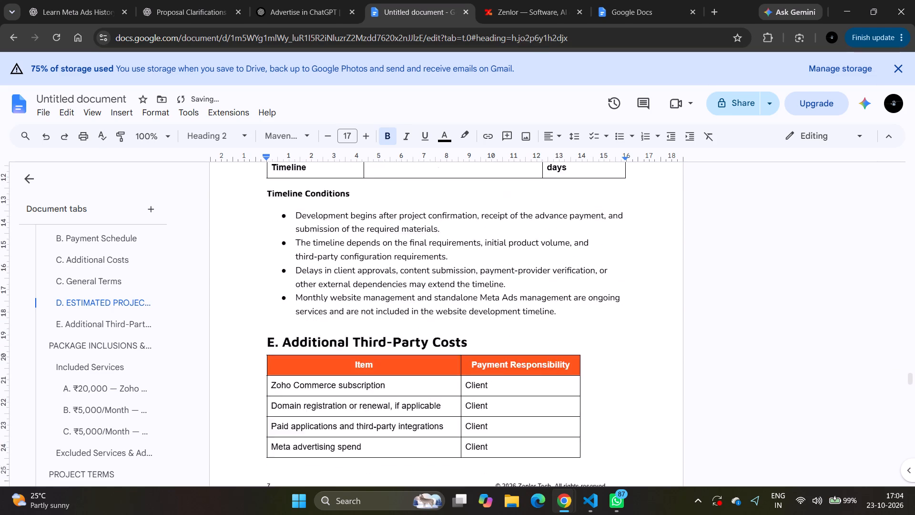
pyautogui.scroll(-1, 266, 264)
pyautogui.hscroll(1, 266, 264)
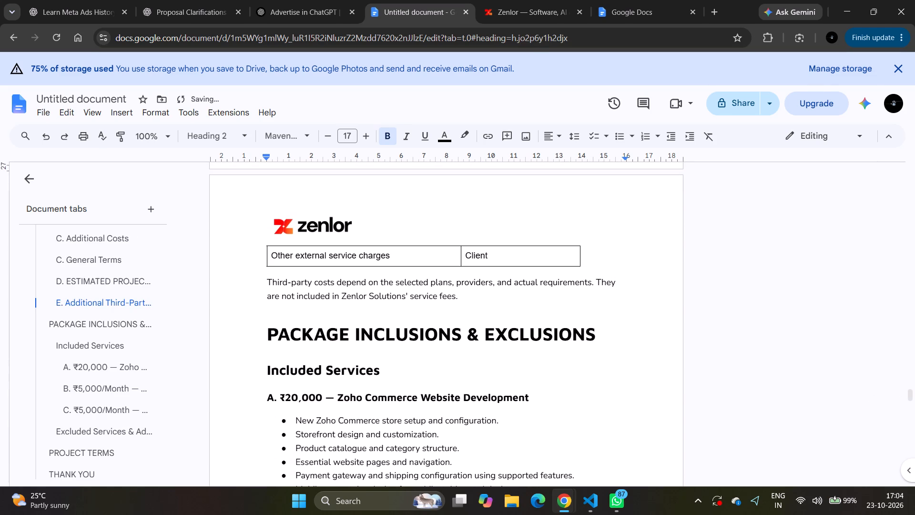
pyautogui.hscroll(2, 266, 264)
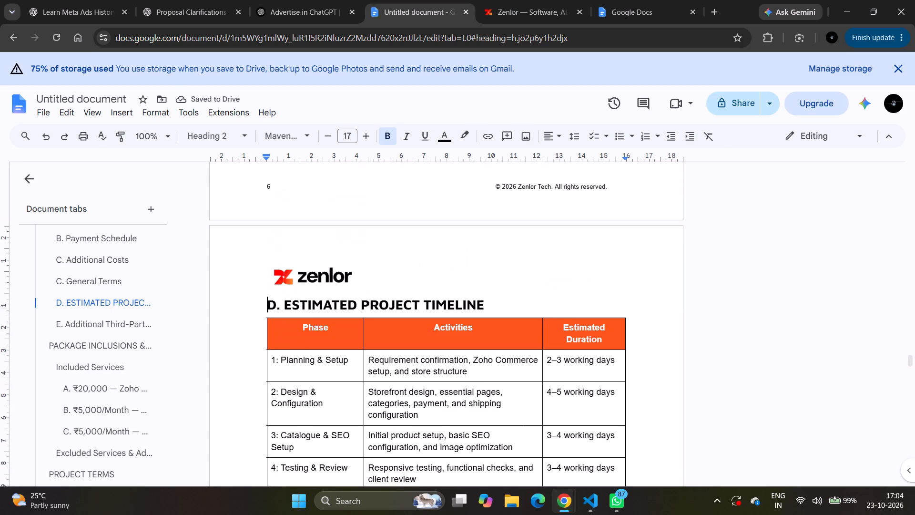
pyautogui.hscroll(1, 266, 264)
pyautogui.scroll(-1, 266, 264)
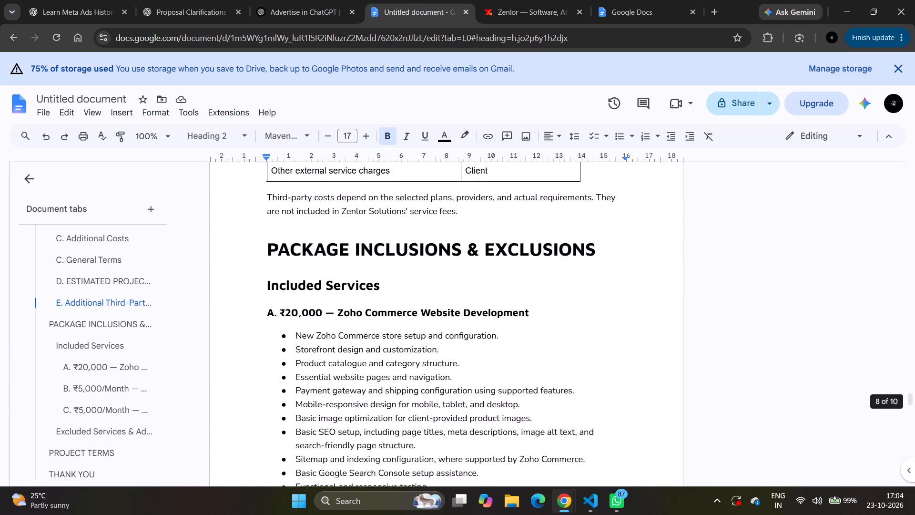
pyautogui.scroll(-4, 266, 264)
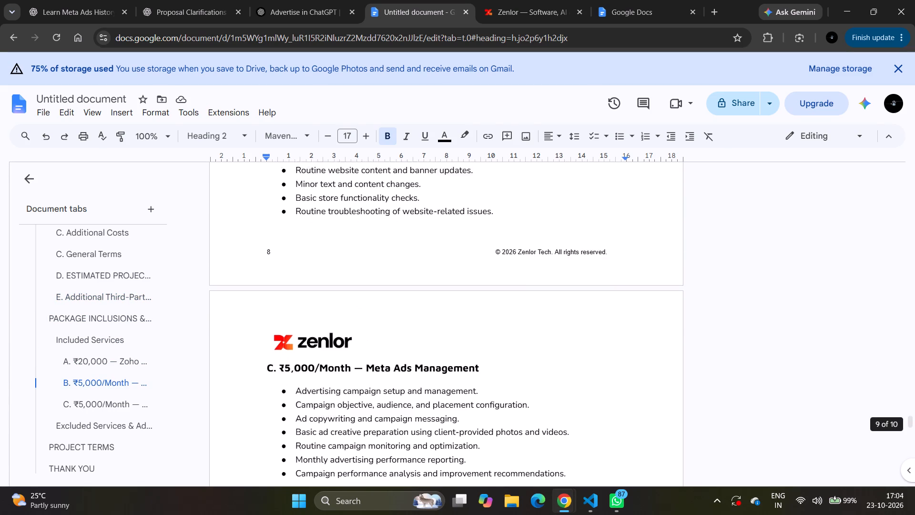
pyautogui.scroll(-4, 266, 264)
# Insert a blank line before the PROJECT TERMS heading to move it onto the page with its numbered list.
pyautogui.scroll(-1, 266, 264)
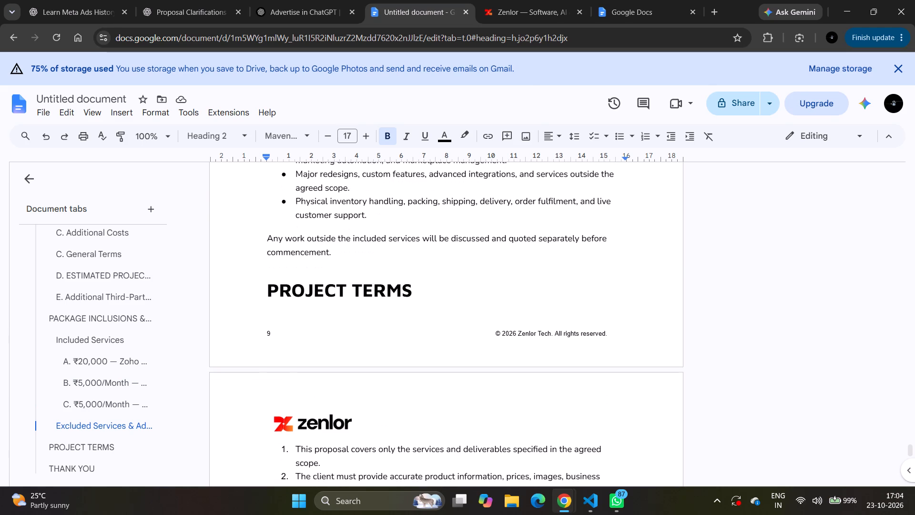
pyautogui.scroll(-1, 266, 264)
pyautogui.click(266, 264)
pyautogui.press('Return')
# Delete the trailing empty line after the THANK YOU section to remove the blank last page.
pyautogui.scroll(-1, 353, 303)
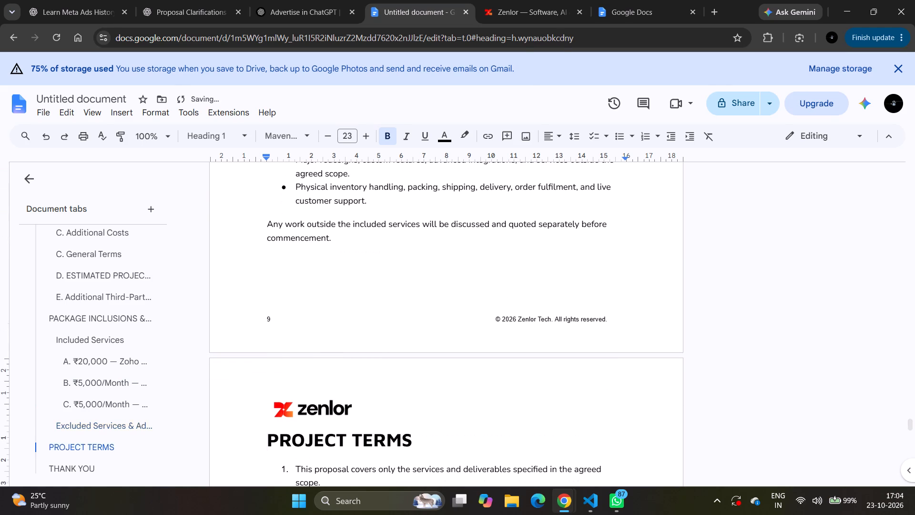
pyautogui.scroll(-4, 353, 303)
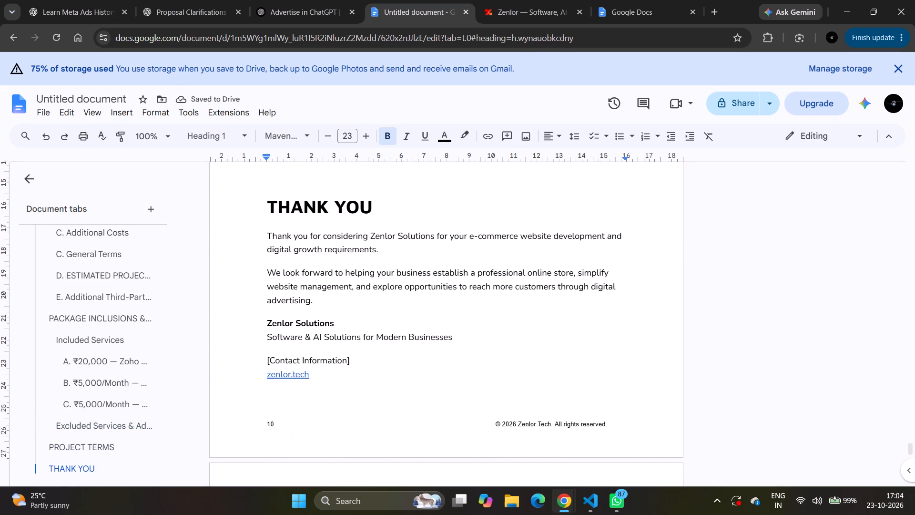
pyautogui.scroll(-3, 353, 303)
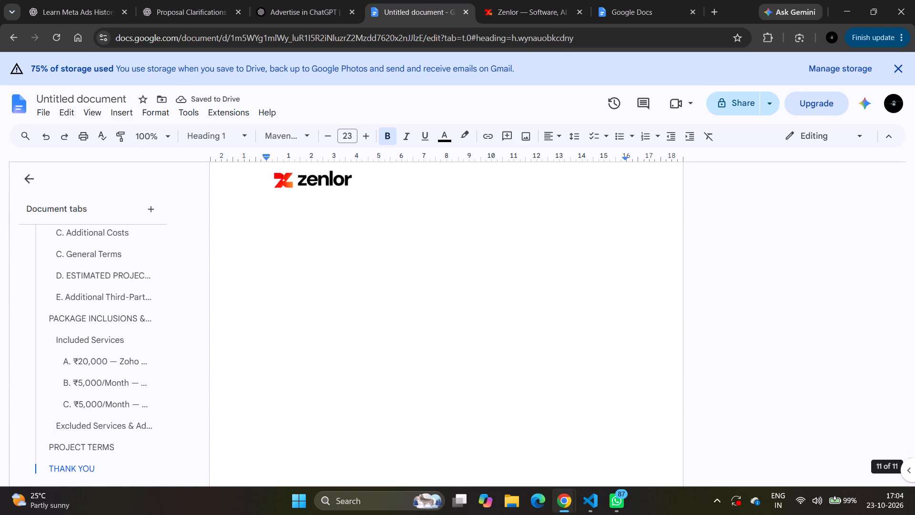
pyautogui.scroll(-1, 353, 303)
pyautogui.scroll(1, 353, 303)
pyautogui.click(324, 299)
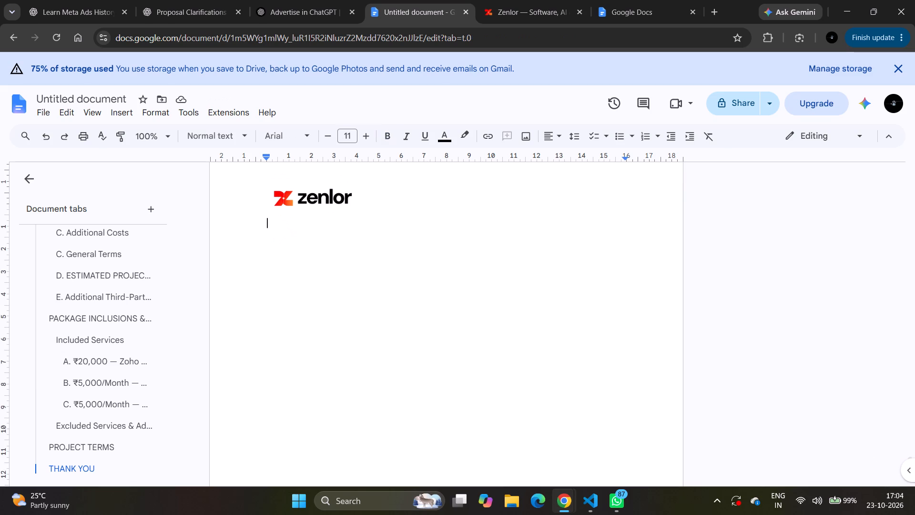
pyautogui.press('BackSpace')
# Remove the blank lines between the last project term and the THANK YOU heading.
pyautogui.scroll(1, 328, 335)
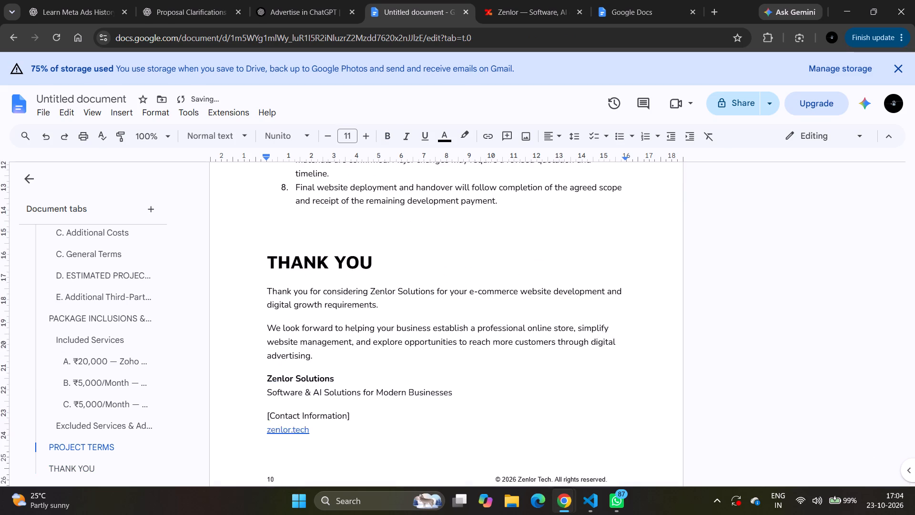
pyautogui.scroll(1, 328, 335)
pyautogui.scroll(-2, 328, 335)
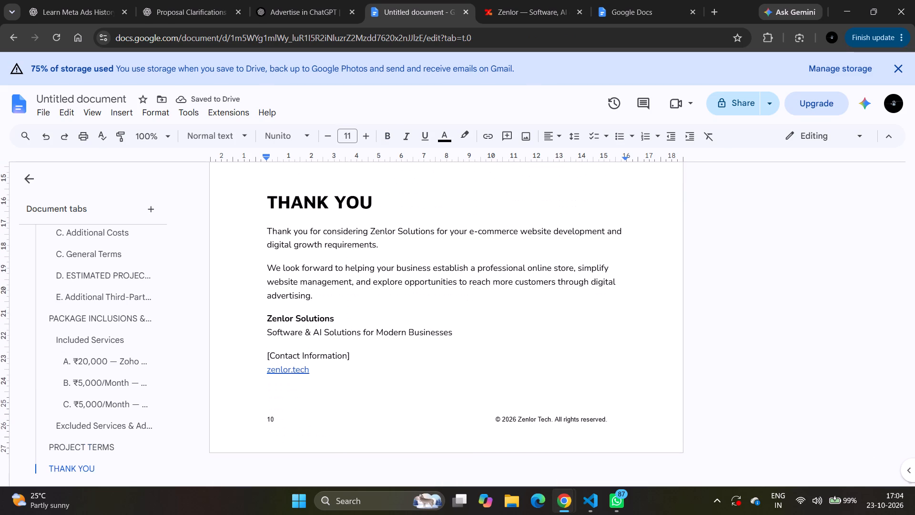
pyautogui.scroll(1, 328, 335)
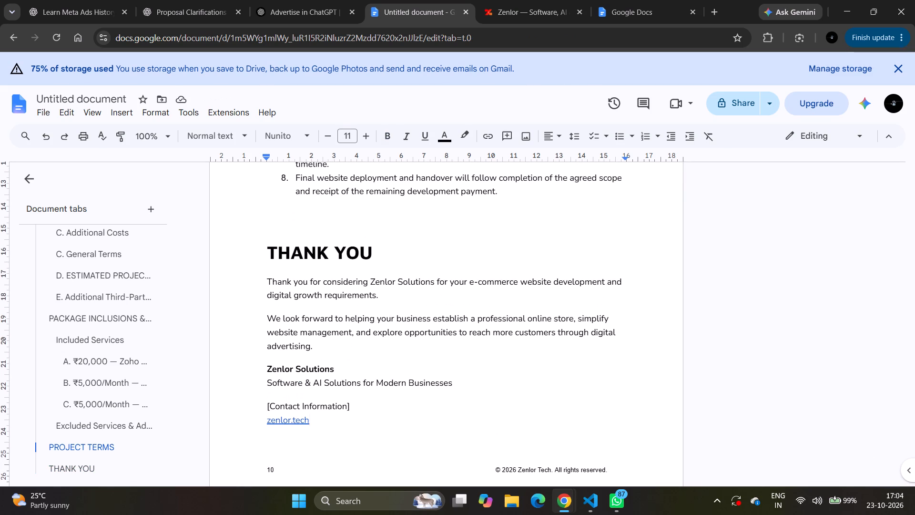
pyautogui.click(264, 221)
pyautogui.press('BackSpace')
pyautogui.press('BackSpace')
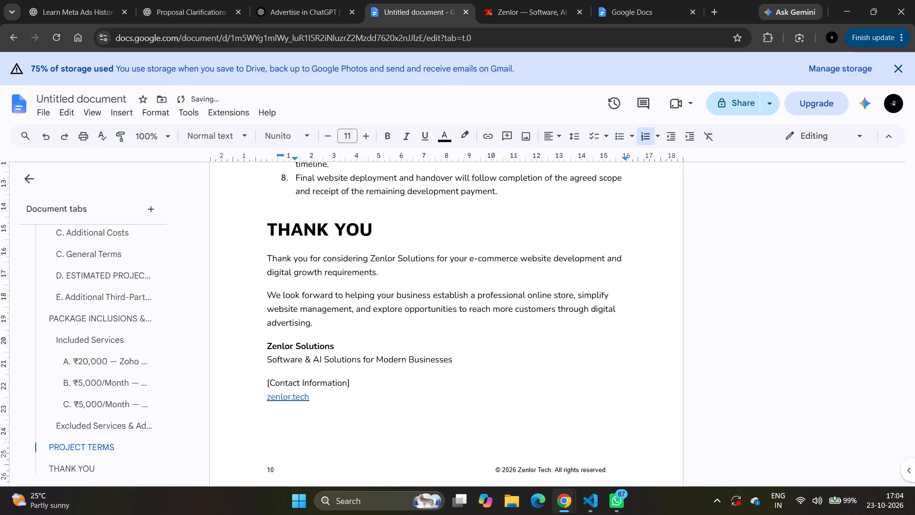
# Review the page layout from the THANK YOU section back up to the cover page title.
pyautogui.scroll(6, 344, 235)
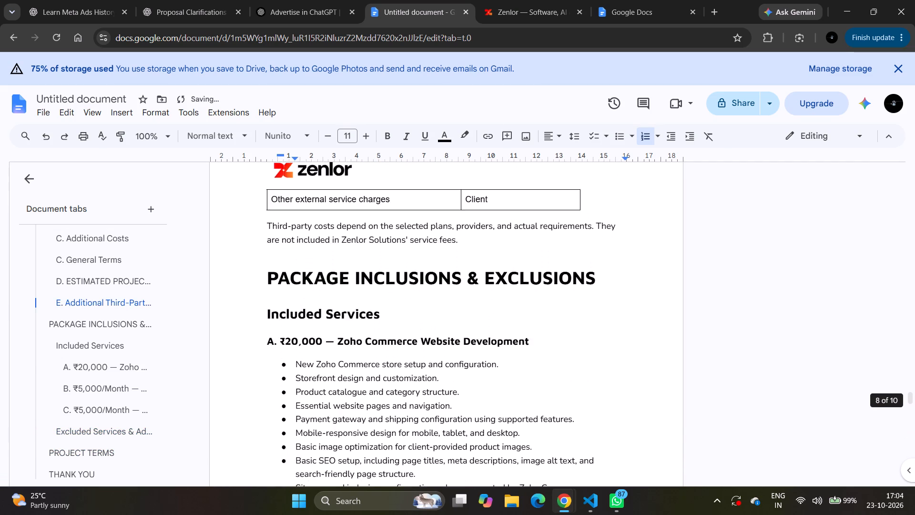
pyautogui.scroll(1, 344, 235)
pyautogui.scroll(-2, 344, 235)
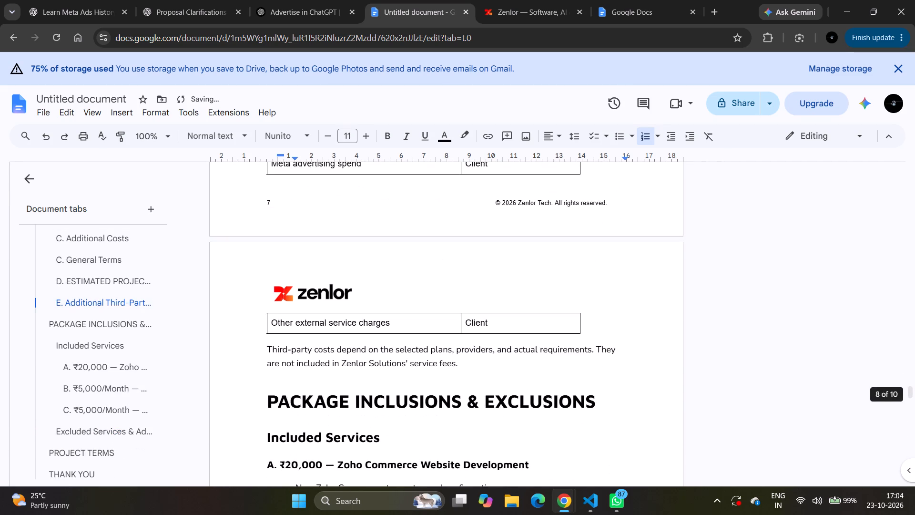
pyautogui.scroll(11, 344, 235)
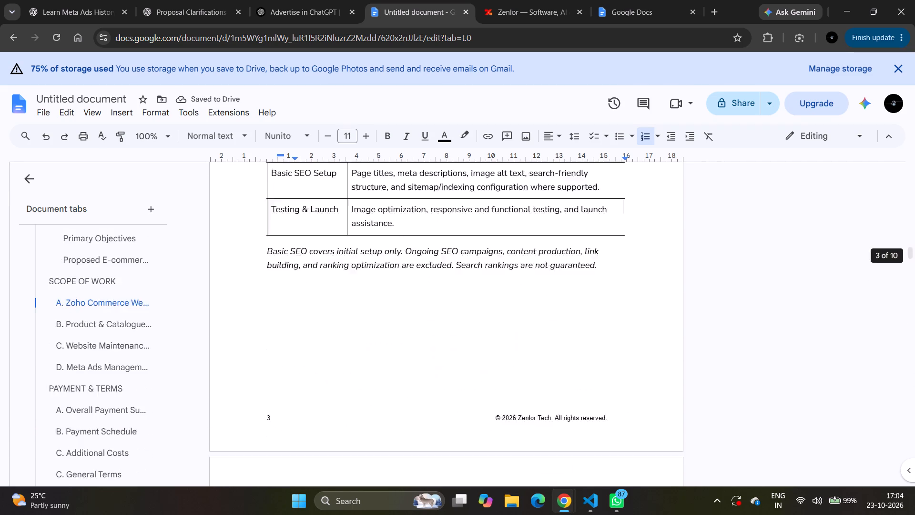
pyautogui.scroll(5, 344, 235)
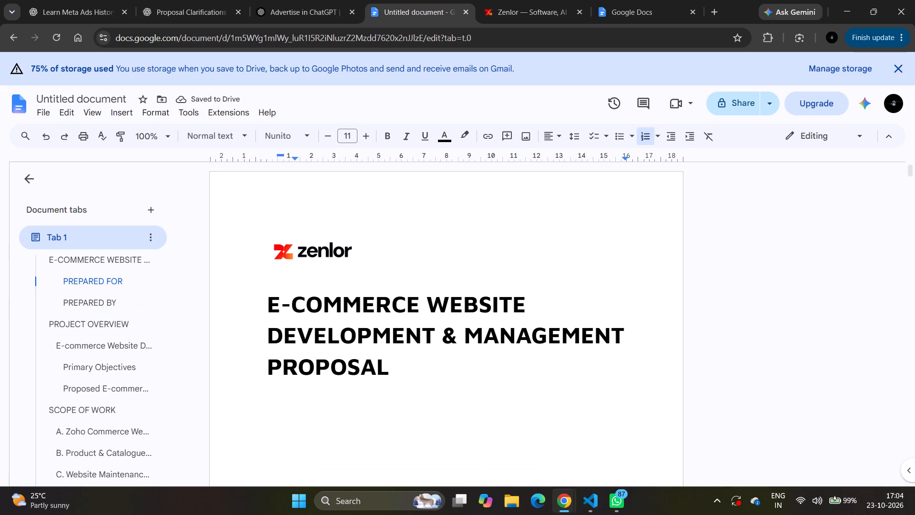
pyautogui.click(336, 390)
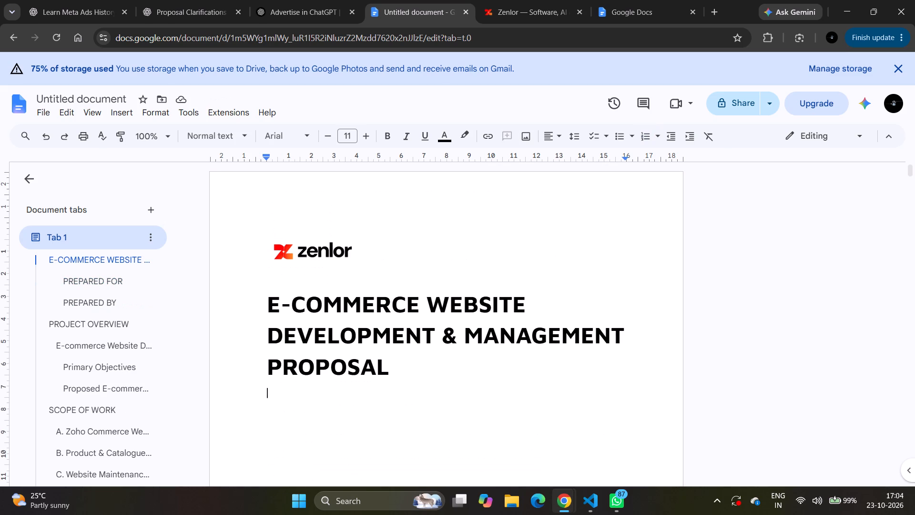
# Open the Product Proposal - Zenlor Bills document from the recent documents in Google Docs.
pyautogui.click(606, 0)
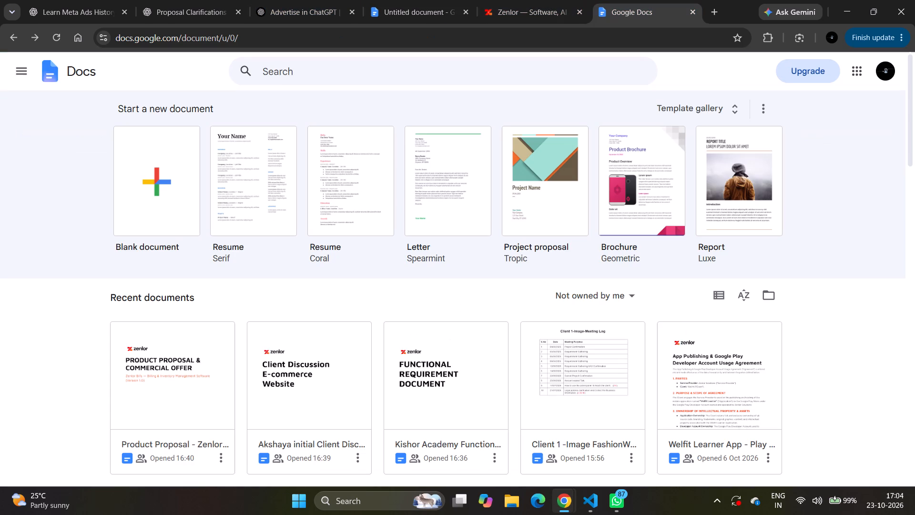
pyautogui.click(160, 370)
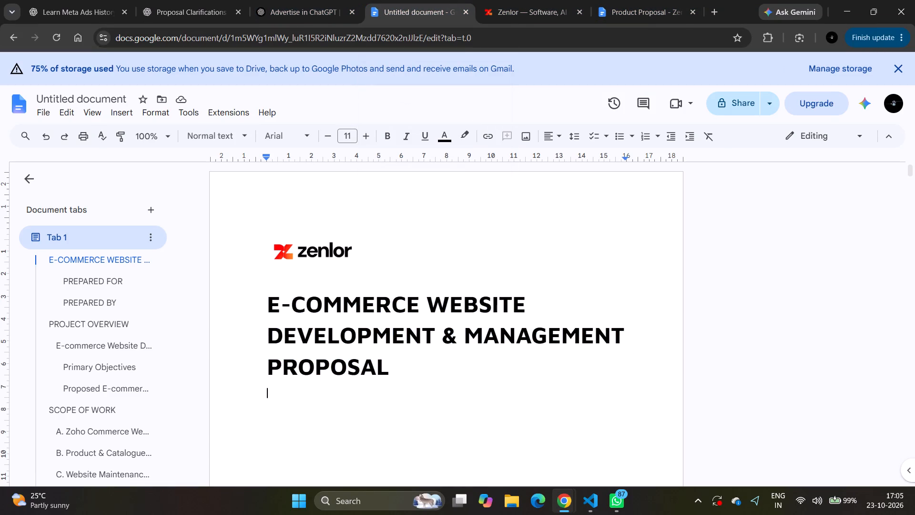
pyautogui.hotkey('ctrl', 'v')
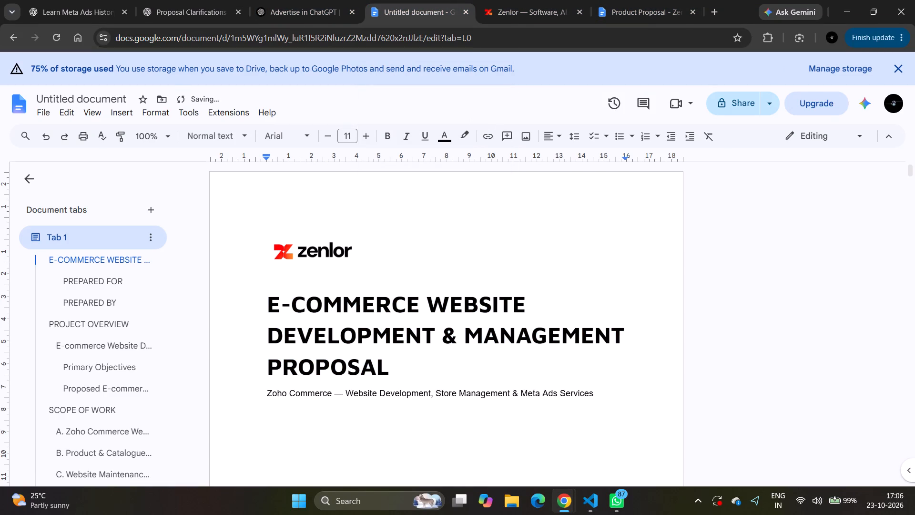
# Change the text colour of the new cover subtitle to the brand orange.
pyautogui.moveTo(265, 394); pyautogui.dragTo(584, 386)
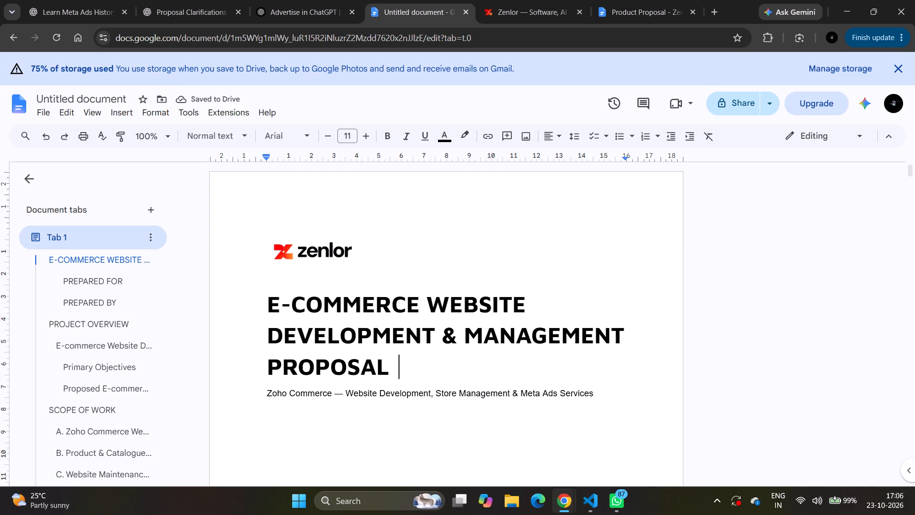
pyautogui.moveTo(584, 386); pyautogui.dragTo(592, 391)
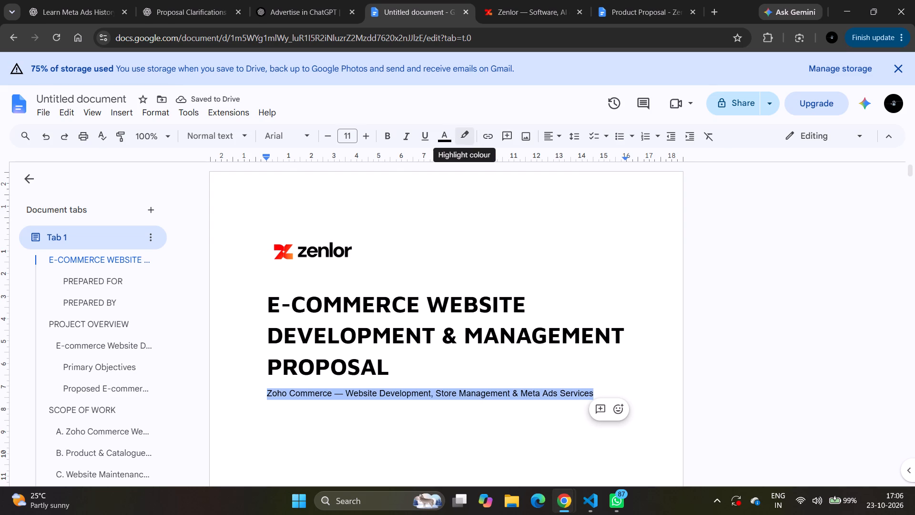
pyautogui.click(450, 136)
pyautogui.click(473, 277)
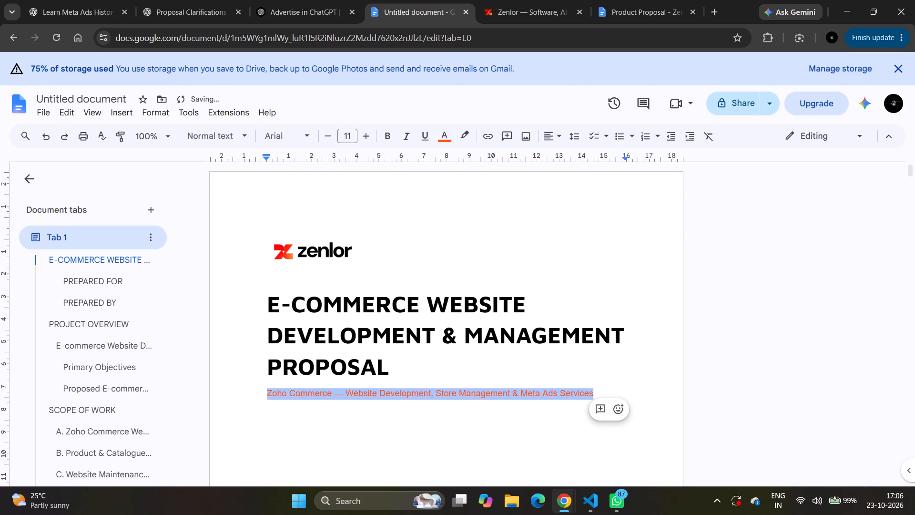
# Check the subtitle styling on the Zenlor Bills proposal cover, and set the new cover subtitle's font size to 15.
pyautogui.click(610, 0)
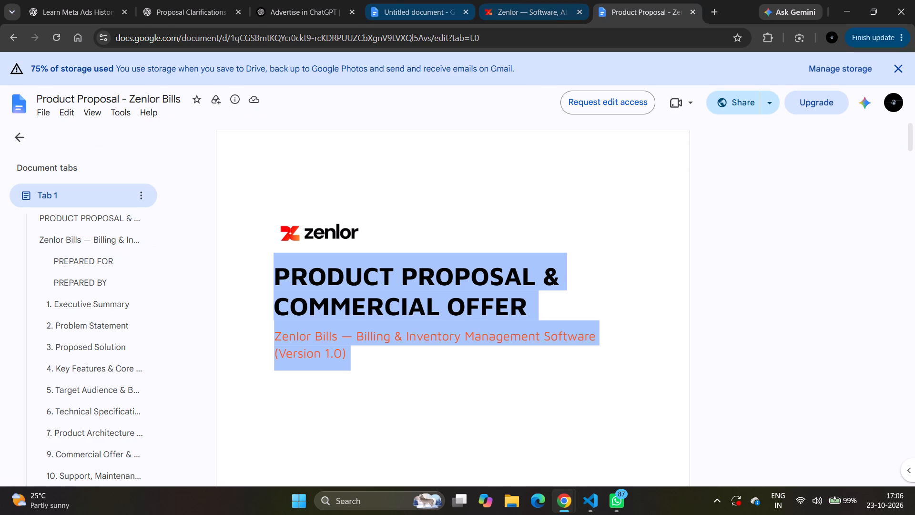
pyautogui.click(392, 340)
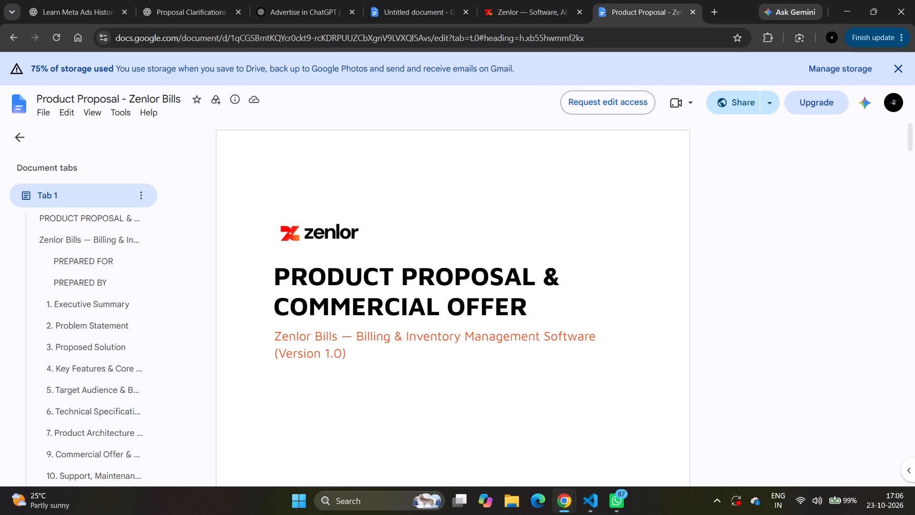
pyautogui.click(410, 0)
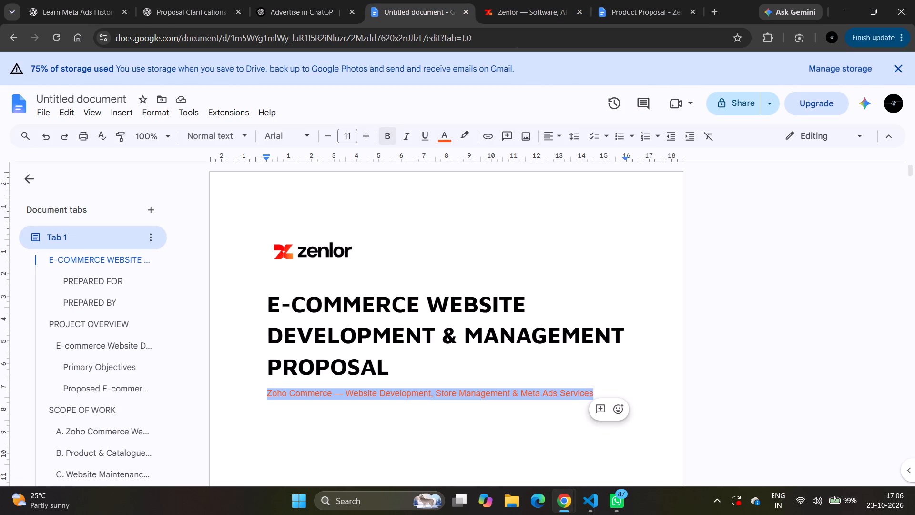
pyautogui.click(365, 134)
pyautogui.click(365, 134)
pyautogui.click(365, 134)
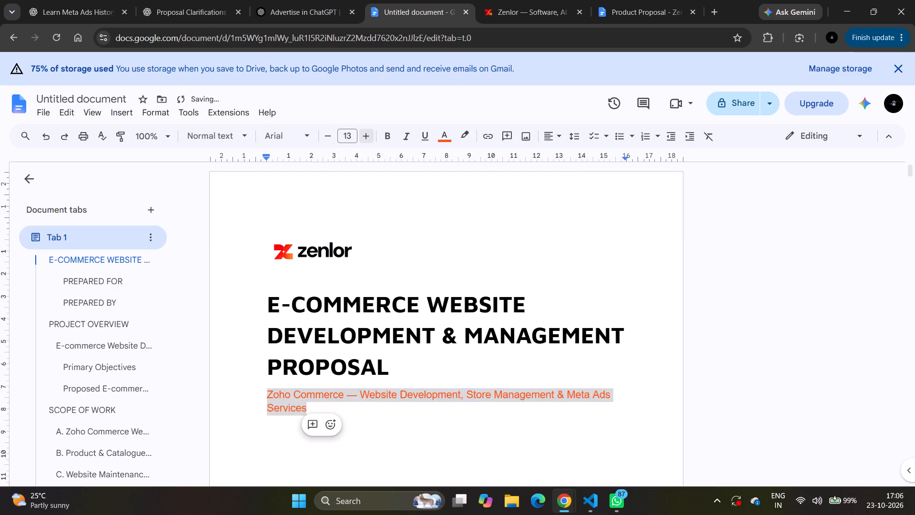
pyautogui.click(365, 134)
pyautogui.click(365, 134)
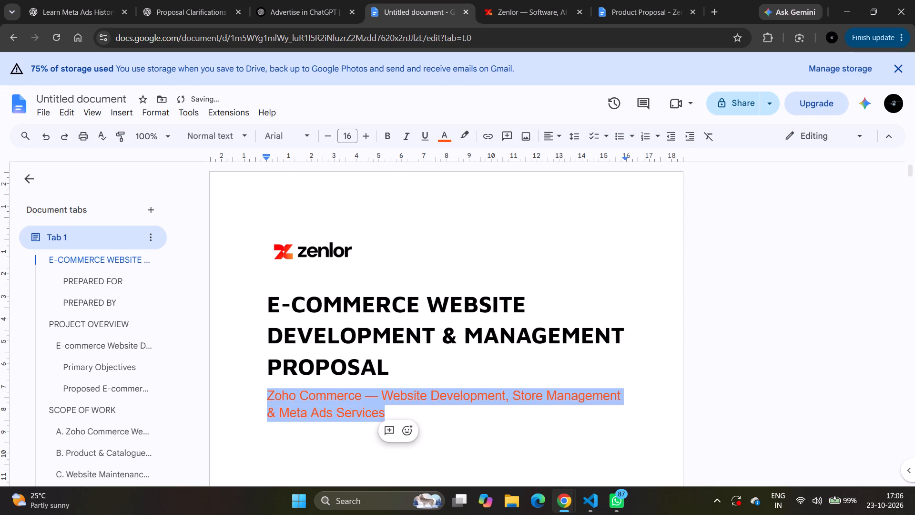
pyautogui.click(332, 136)
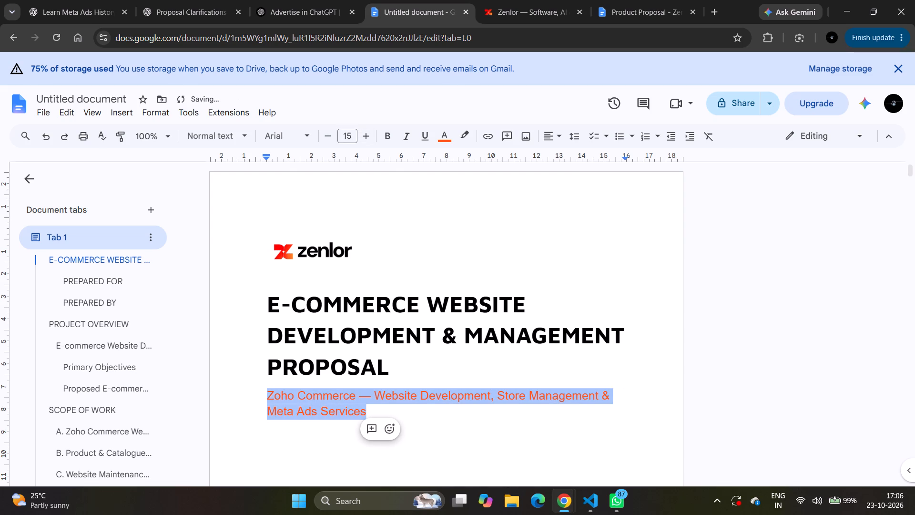
pyautogui.click(438, 428)
# Review the cover page, its prepared-for and prepared-by details, and the start of the Project Overview page.
pyautogui.scroll(-2, 438, 428)
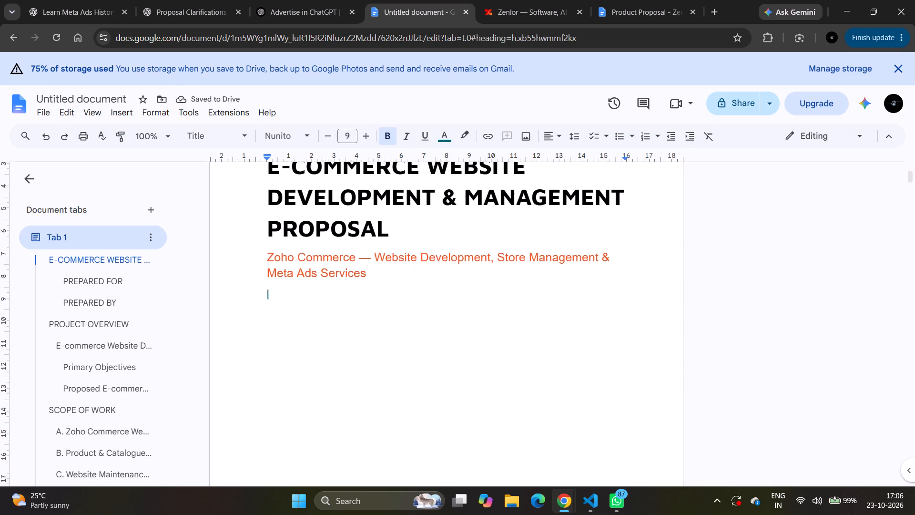
pyautogui.scroll(-2, 438, 428)
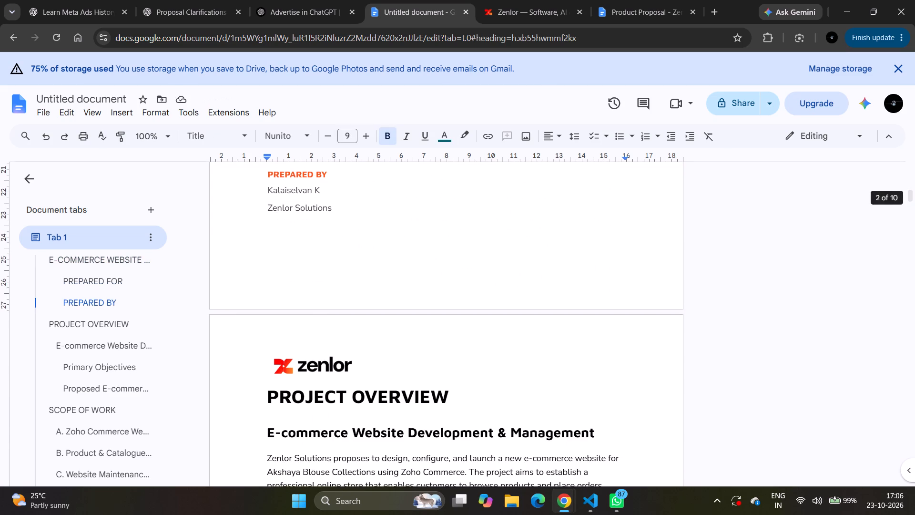
pyautogui.scroll(2, 438, 428)
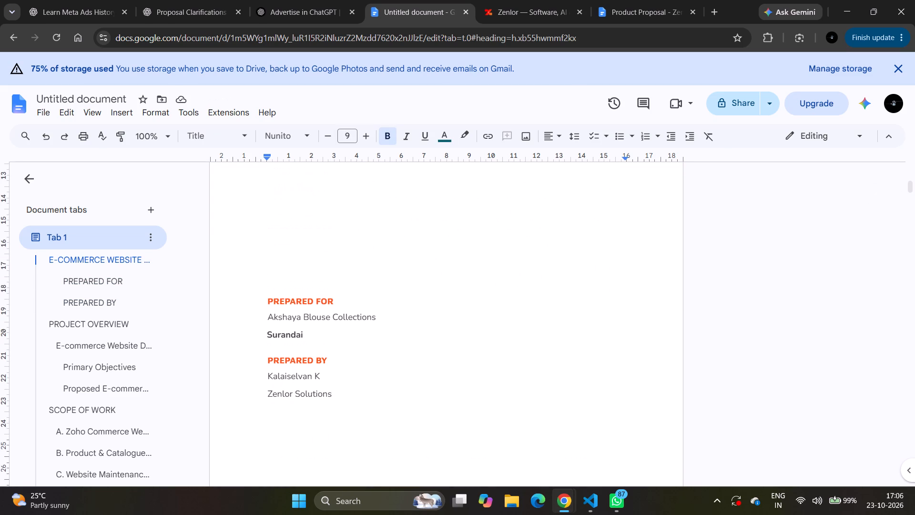
pyautogui.scroll(-2, 438, 428)
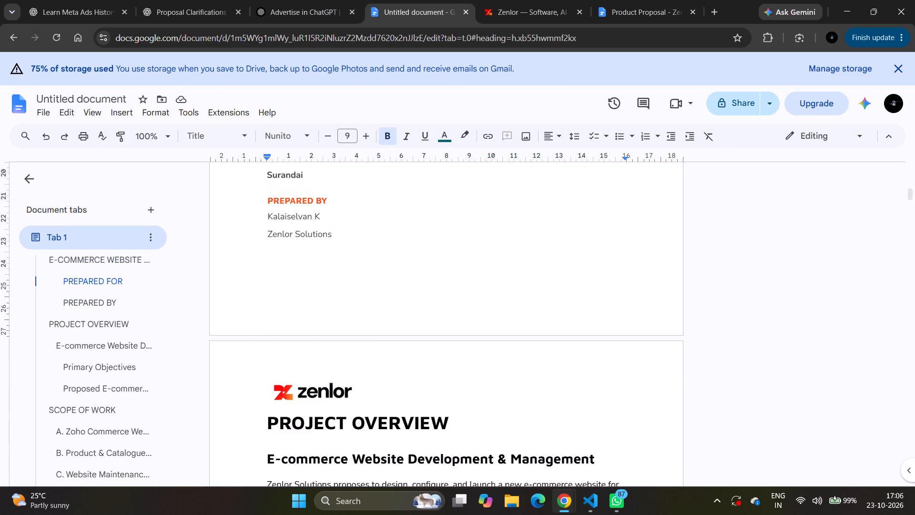
pyautogui.scroll(-2, 438, 428)
pyautogui.scroll(7, 438, 428)
pyautogui.scroll(4, 464, 306)
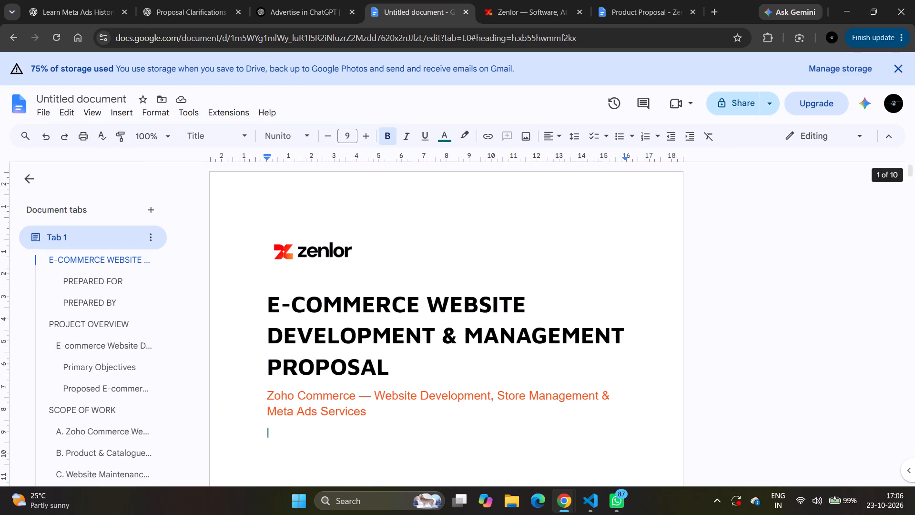
pyautogui.scroll(1, 464, 306)
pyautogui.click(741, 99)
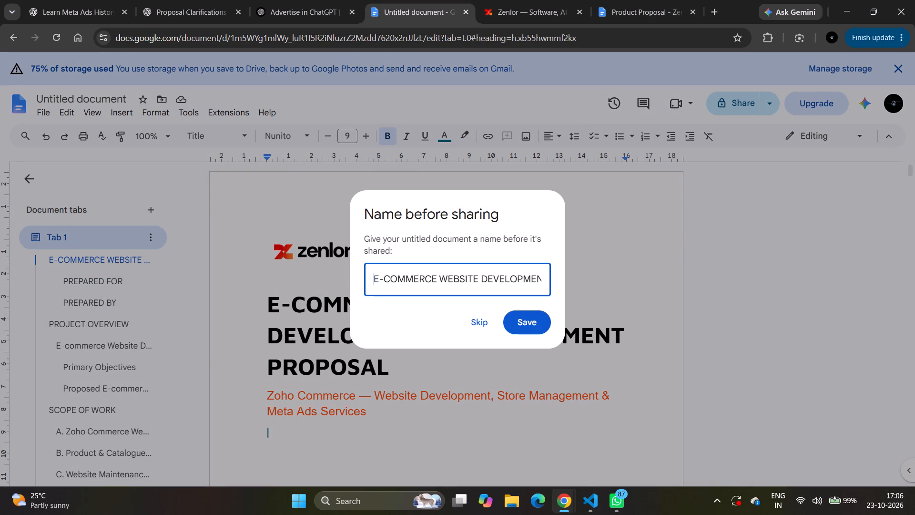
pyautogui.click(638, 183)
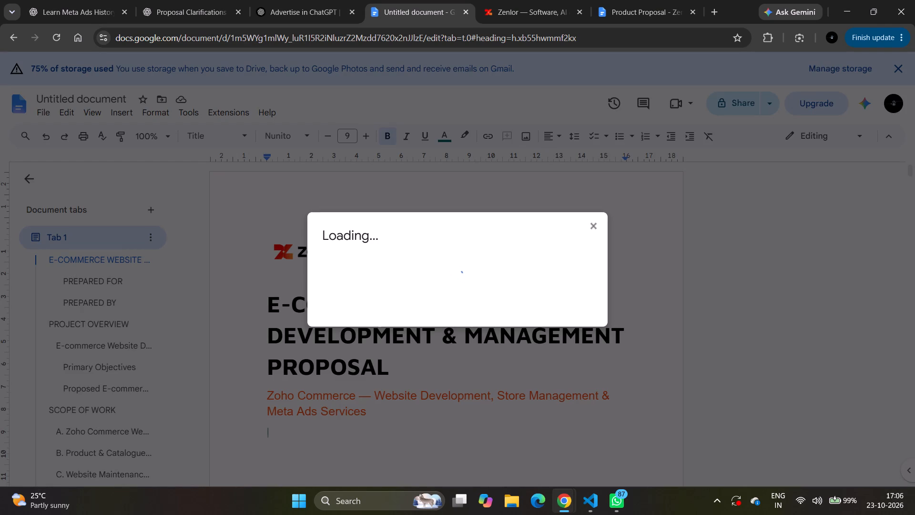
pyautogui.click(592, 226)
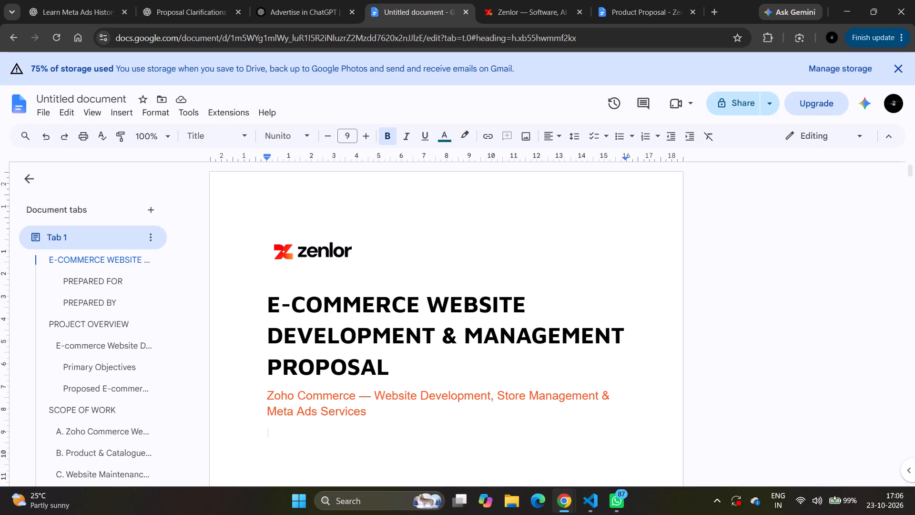
# Rename the document as "Akshaya Blouse Collection E-COMMERCE WEBSITE DEVELOPMENT & MANAGEMENT PROPOSAL".
pyautogui.click(89, 87)
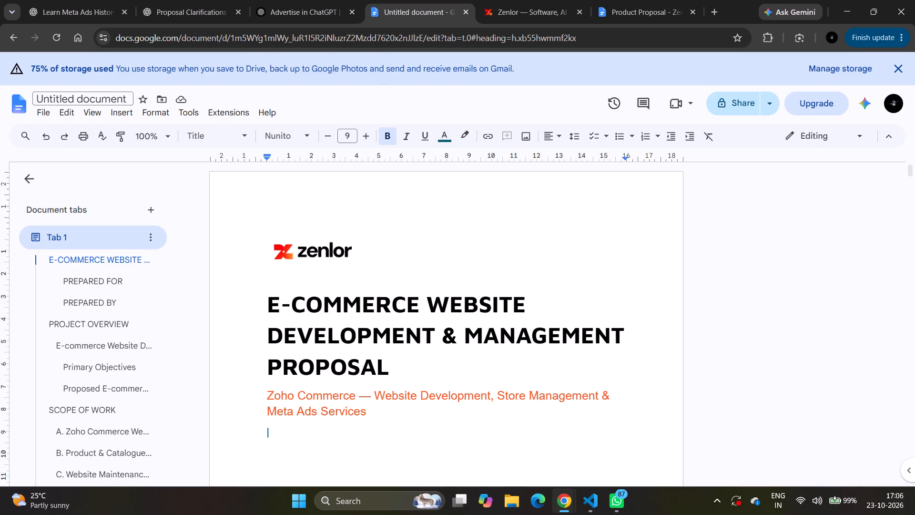
pyautogui.click(70, 97)
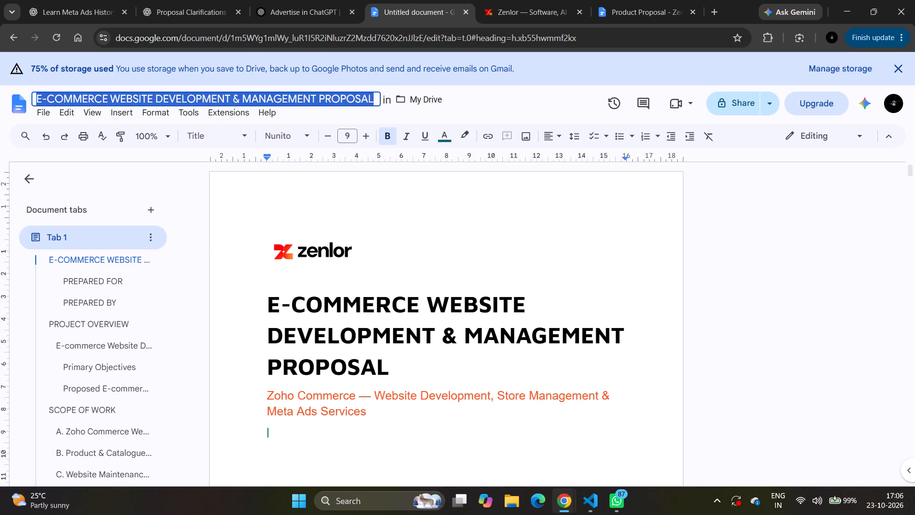
pyautogui.hotkey('shift', 'a')
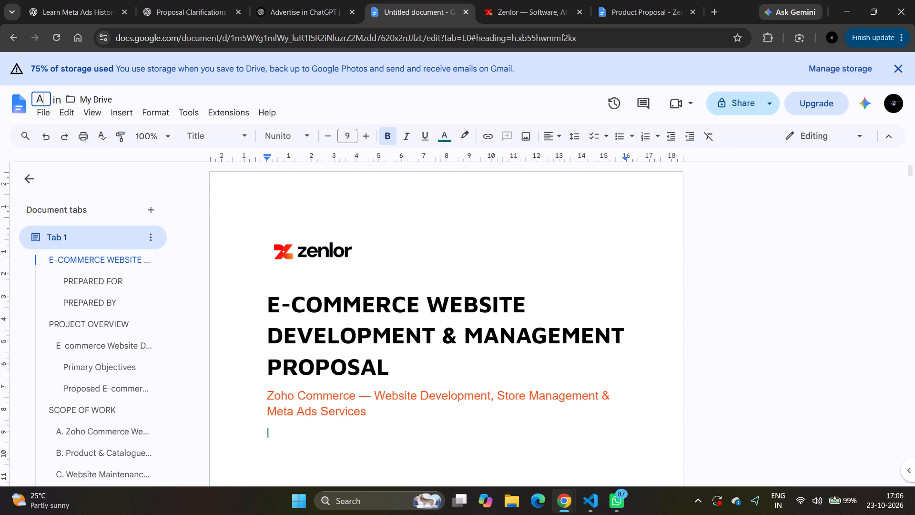
pyautogui.hotkey('ctrl', 'z')
pyautogui.press('Left')
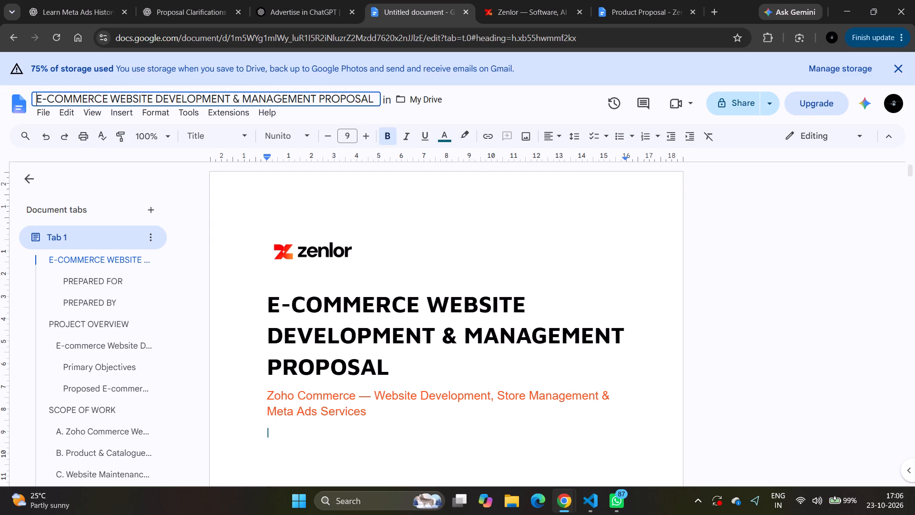
pyautogui.write('Akshaya')
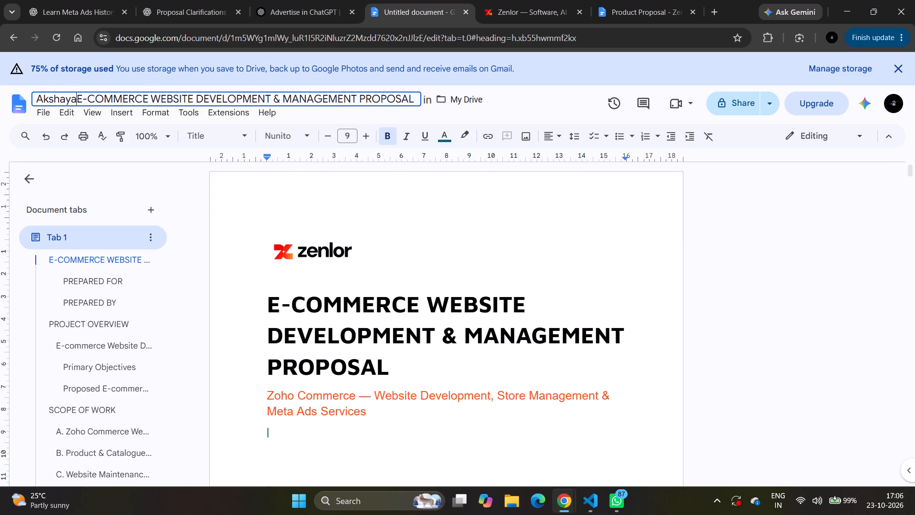
pyautogui.press('space')
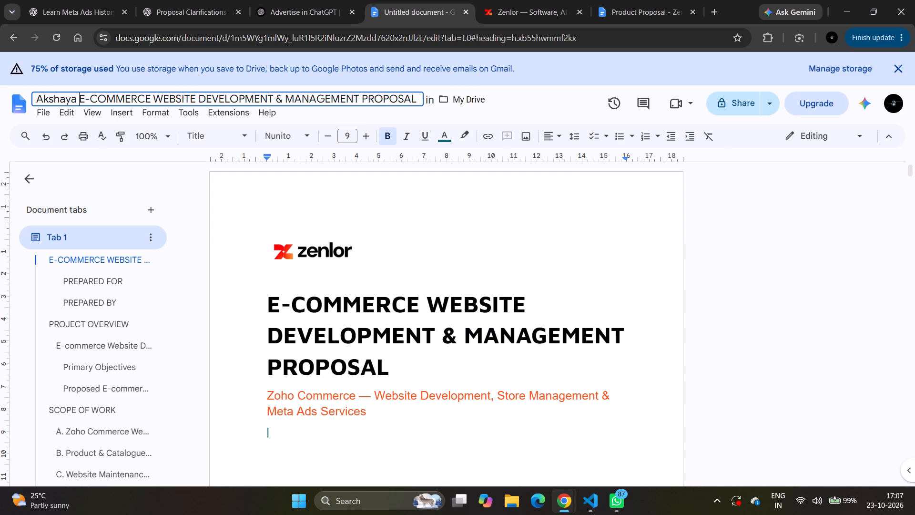
pyautogui.write('BLOU')
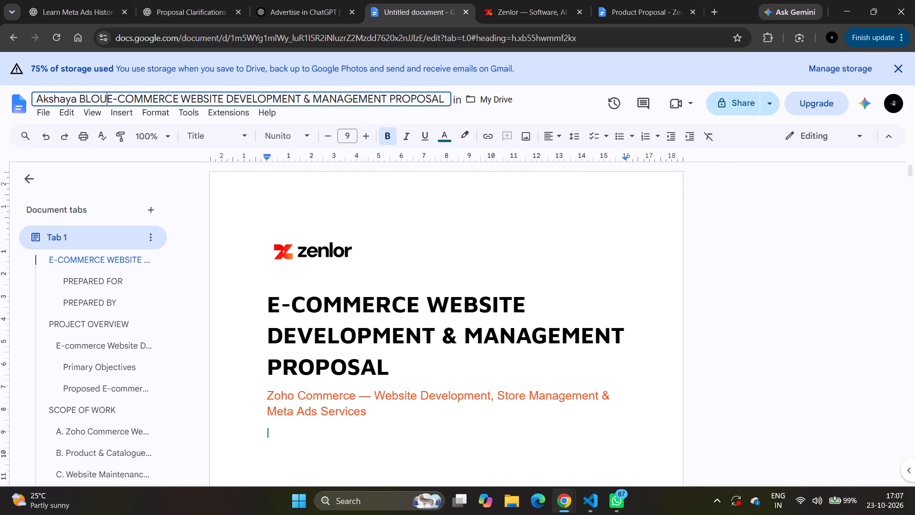
pyautogui.press('BackSpace')
pyautogui.press('BackSpace')
pyautogui.press('BackSpace')
pyautogui.press('BackSpace')
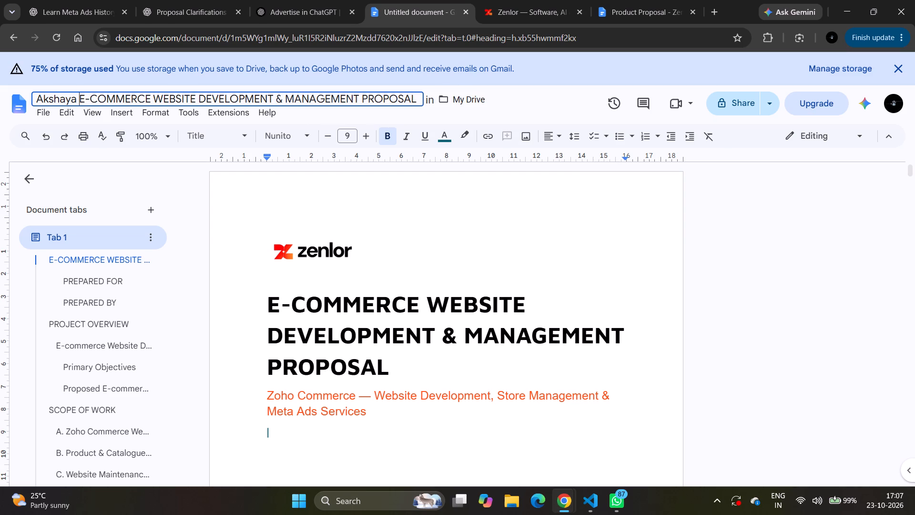
pyautogui.write('Blouse Collection')
pyautogui.press('space')
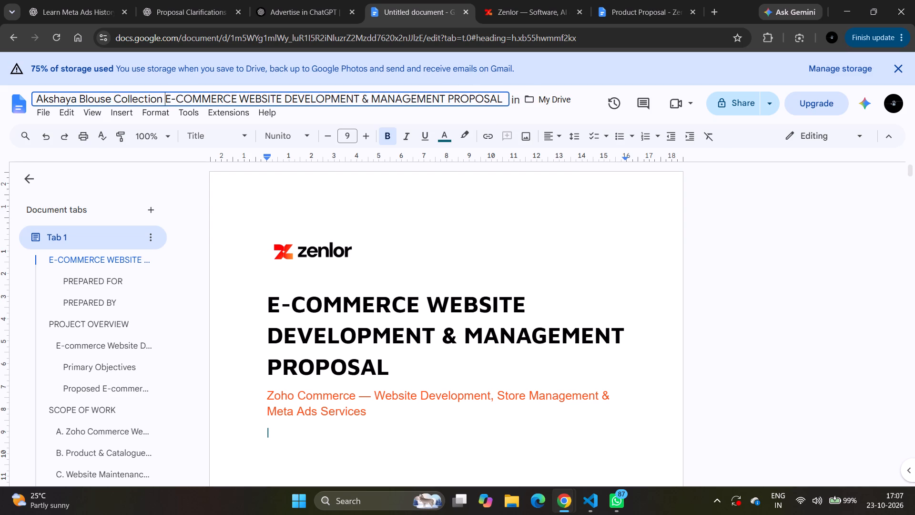
pyautogui.press('Return')
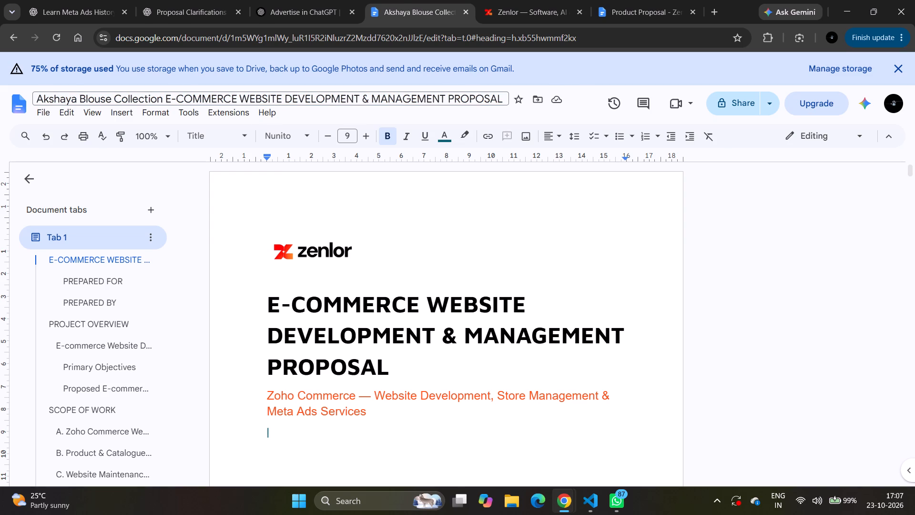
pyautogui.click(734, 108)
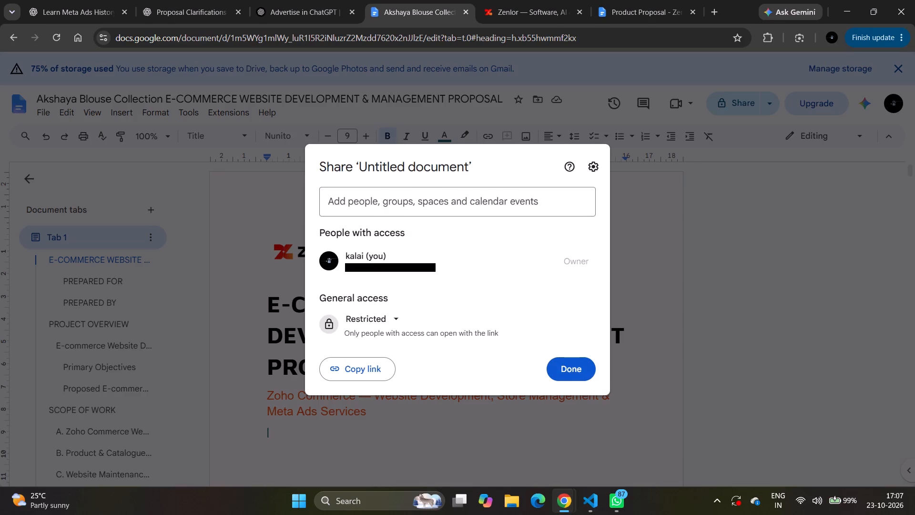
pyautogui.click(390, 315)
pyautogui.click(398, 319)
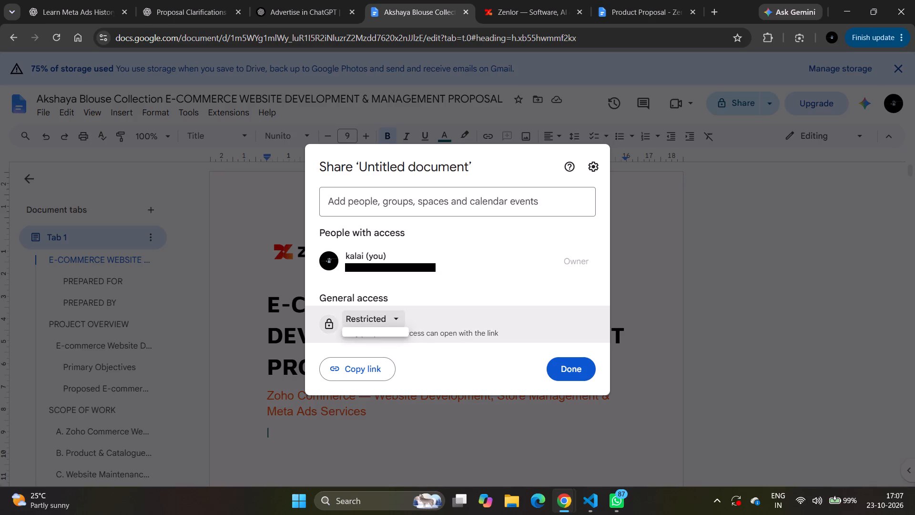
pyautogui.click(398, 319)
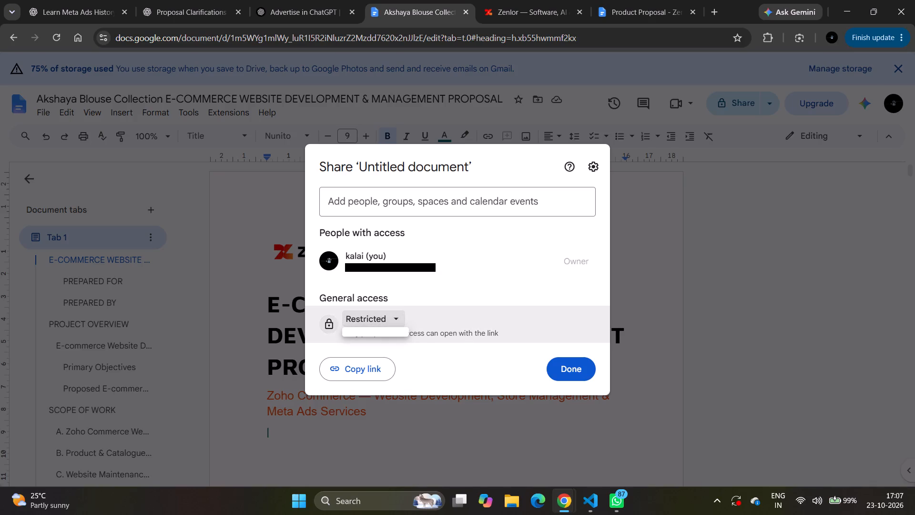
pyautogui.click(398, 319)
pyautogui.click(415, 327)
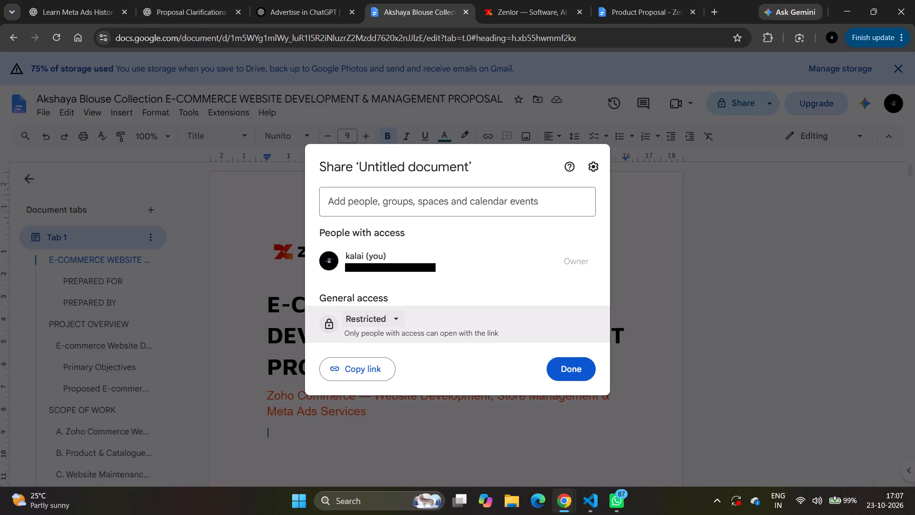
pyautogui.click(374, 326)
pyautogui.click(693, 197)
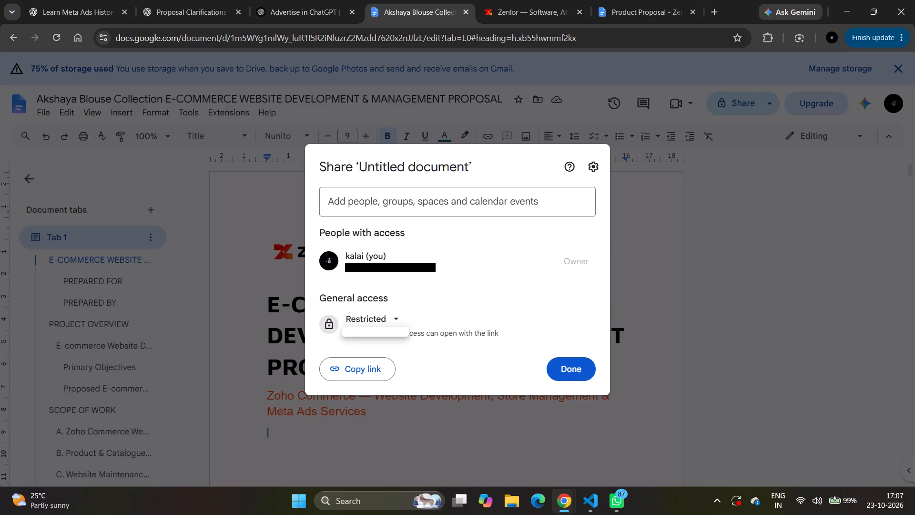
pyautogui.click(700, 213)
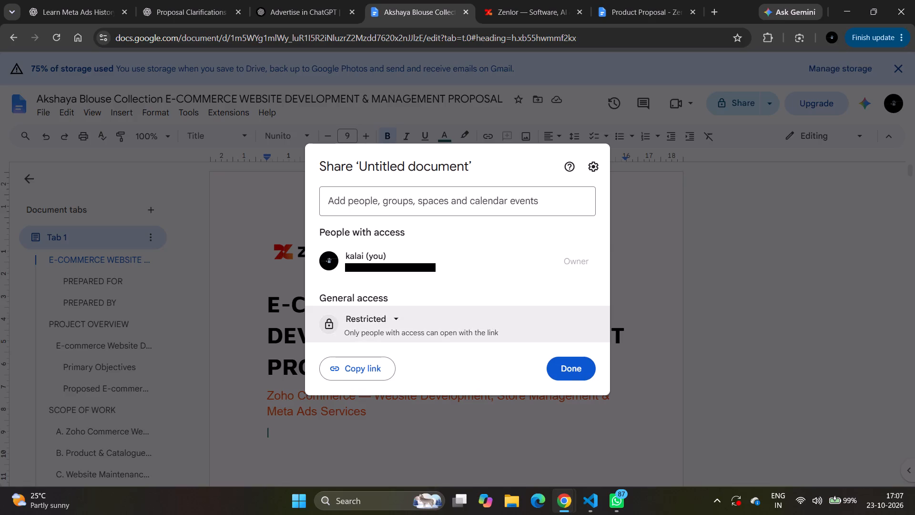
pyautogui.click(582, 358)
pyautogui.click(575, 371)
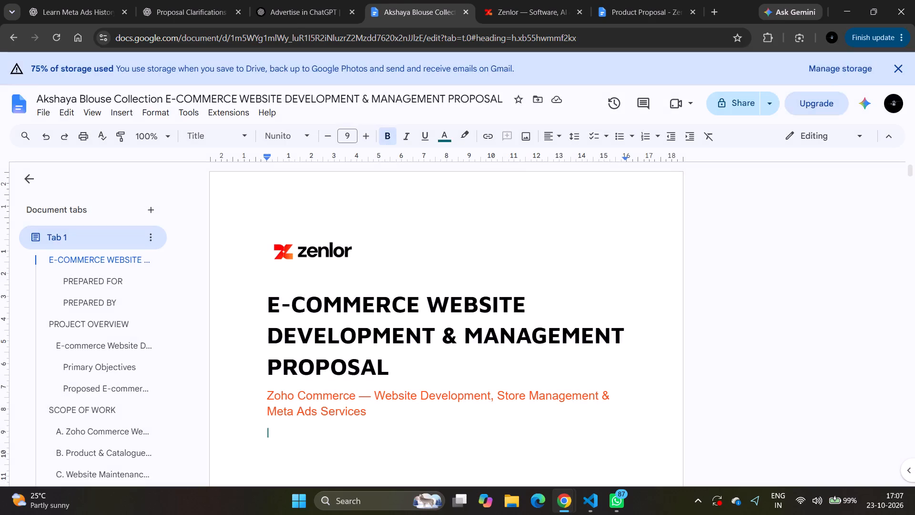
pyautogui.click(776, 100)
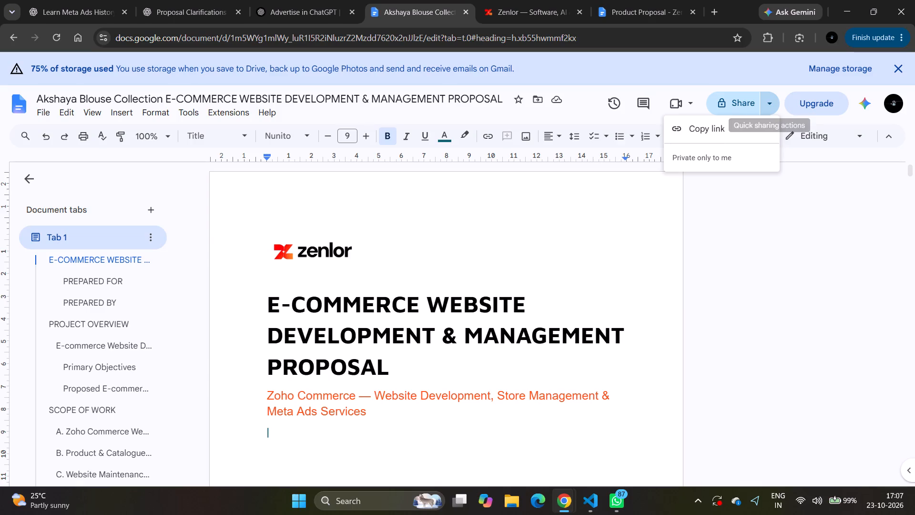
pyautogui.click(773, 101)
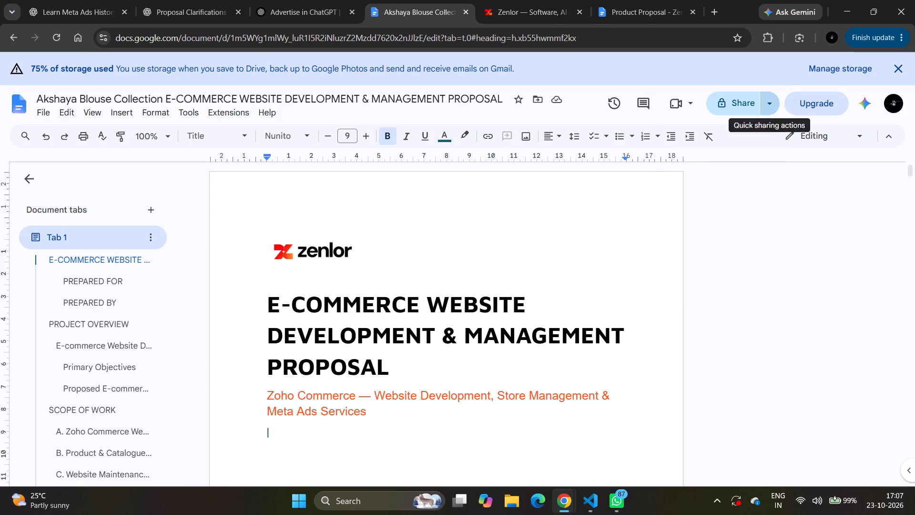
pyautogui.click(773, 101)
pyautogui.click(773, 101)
# Set the proposal document's general access to Anyone with the link, with the Editor role.
pyautogui.click(728, 112)
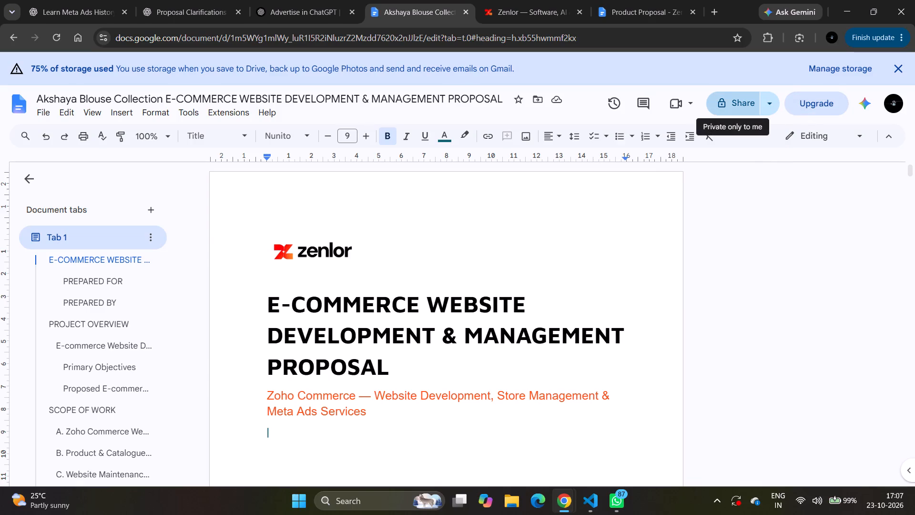
pyautogui.click(742, 108)
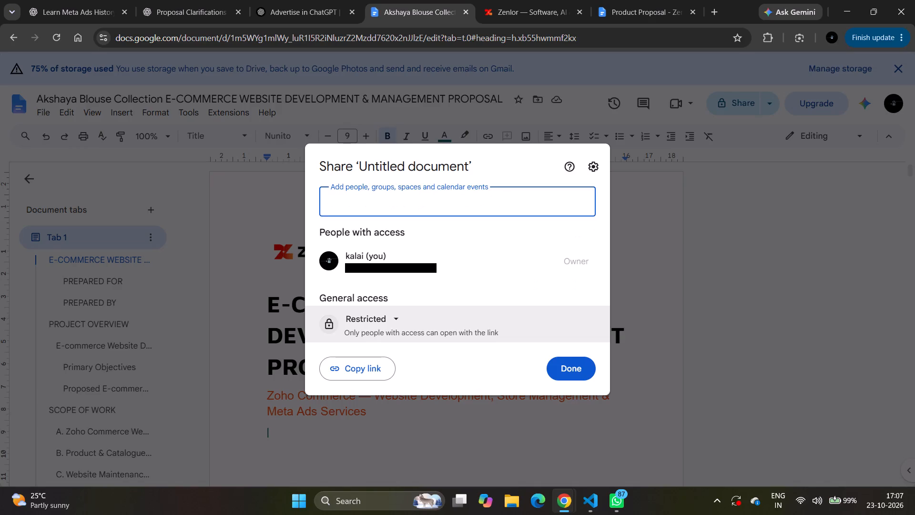
pyautogui.click(392, 322)
pyautogui.click(386, 369)
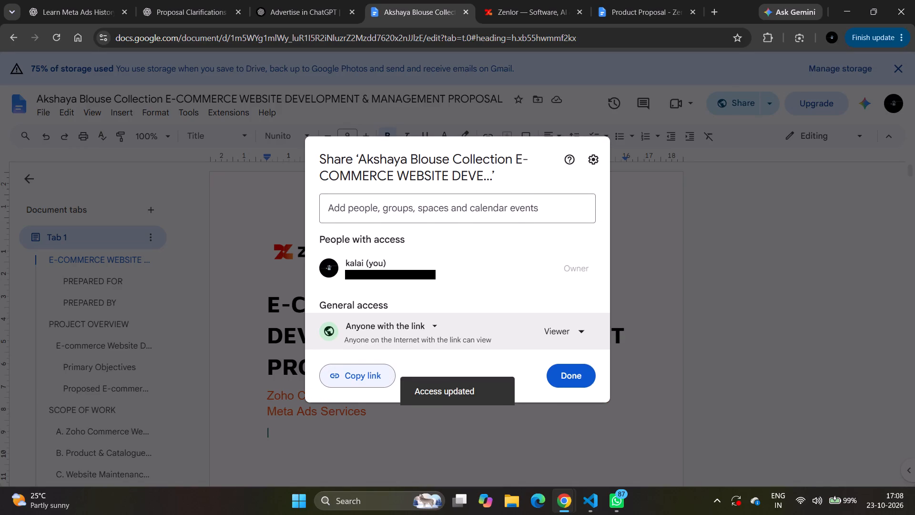
pyautogui.click(566, 331)
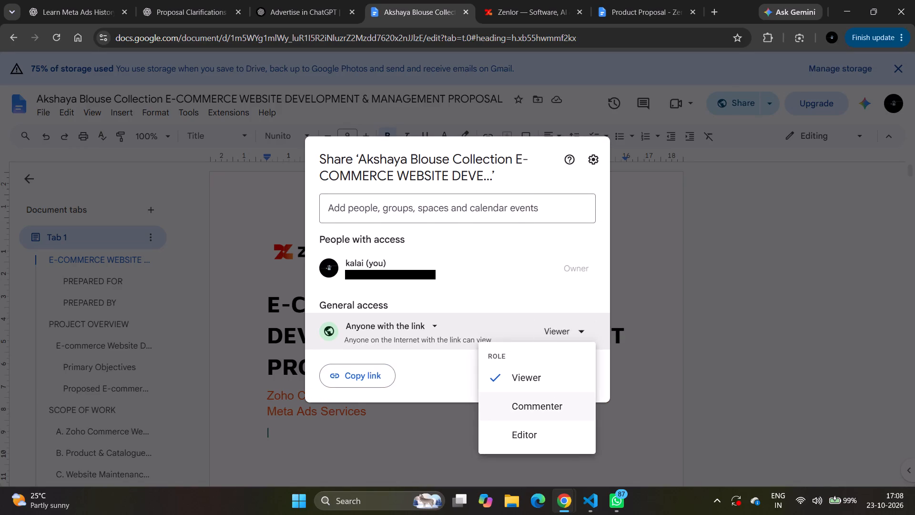
pyautogui.click(522, 425)
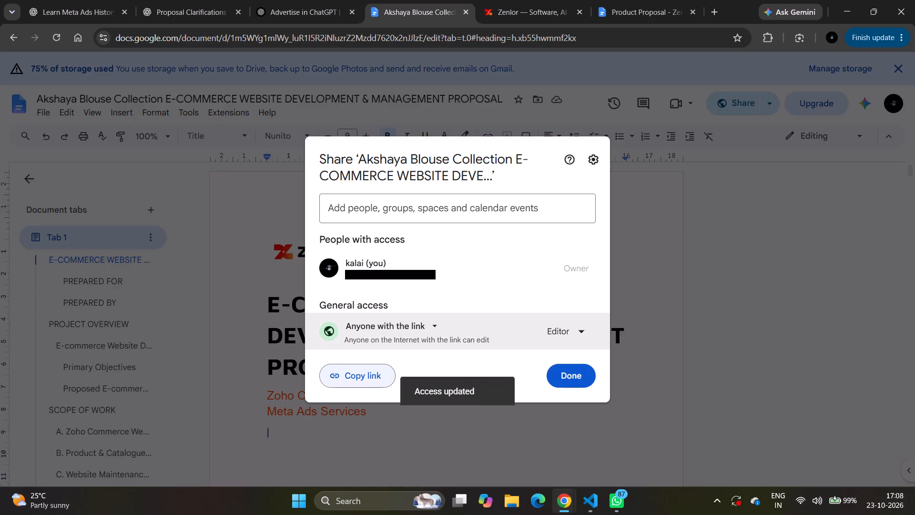
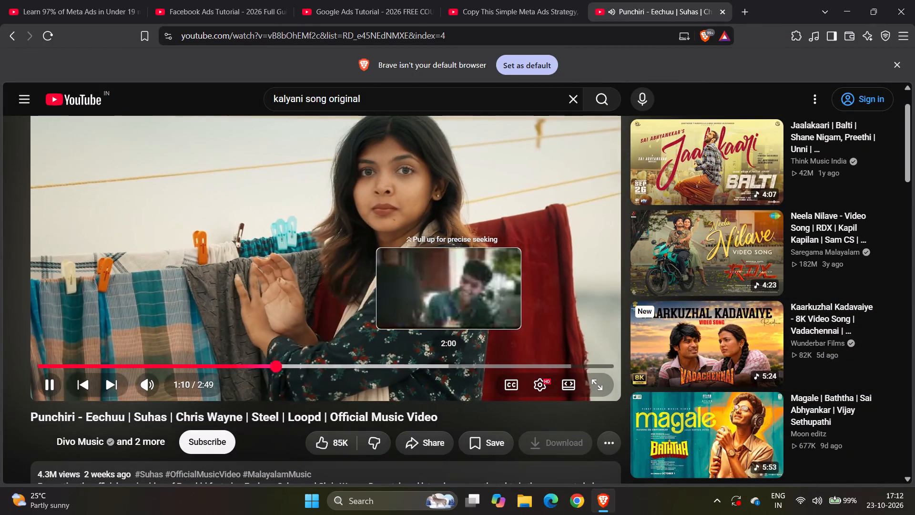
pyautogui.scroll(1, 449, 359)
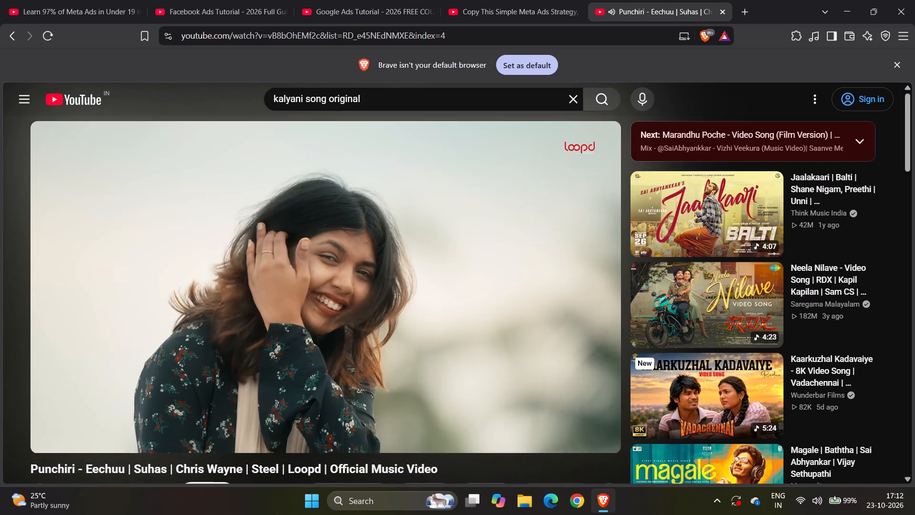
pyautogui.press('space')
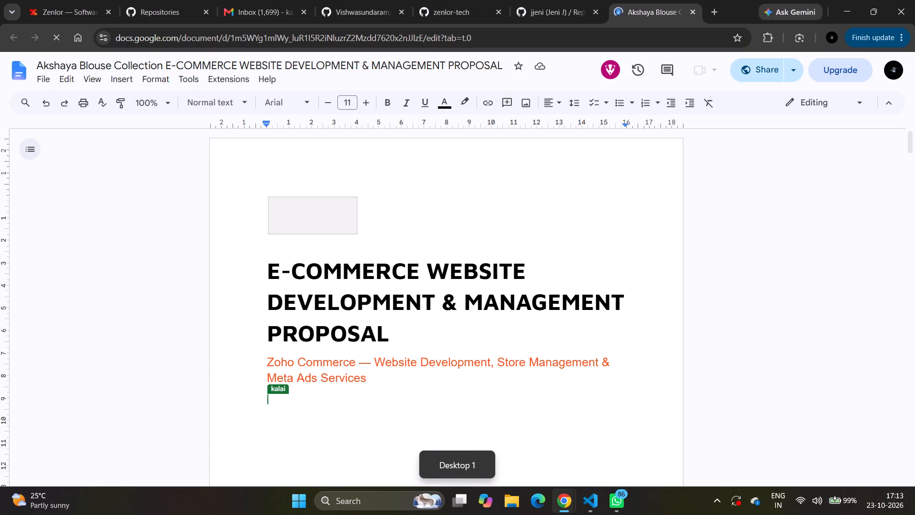
# Switch to the Akshaya Blouse proposal document and delete the person's name line above Zenlor Solutions under PREPARED BY on the cover page.
pyautogui.scroll(-3, 349, 335)
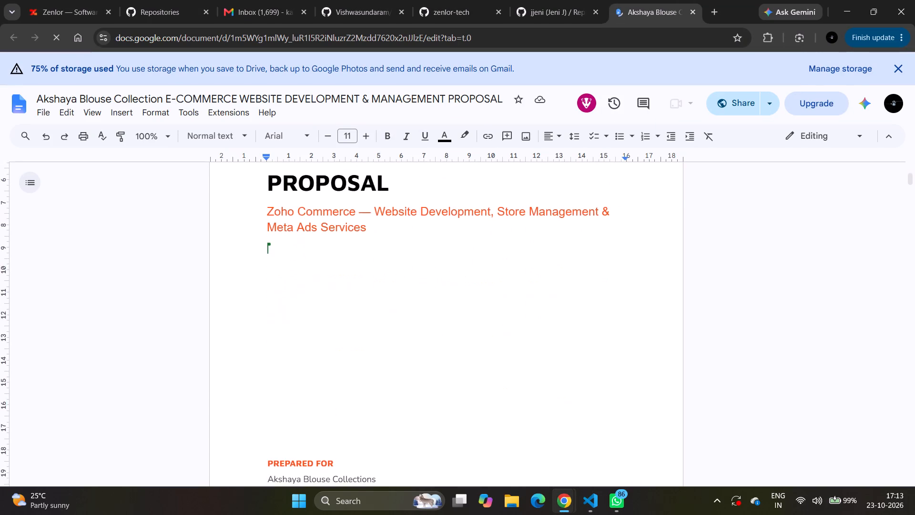
pyautogui.scroll(-1, 349, 335)
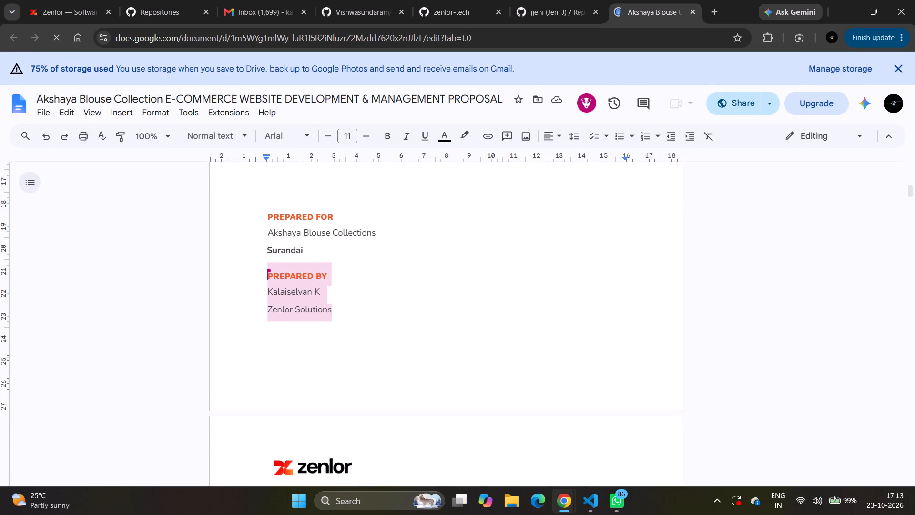
pyautogui.click(324, 293)
pyautogui.click(315, 292)
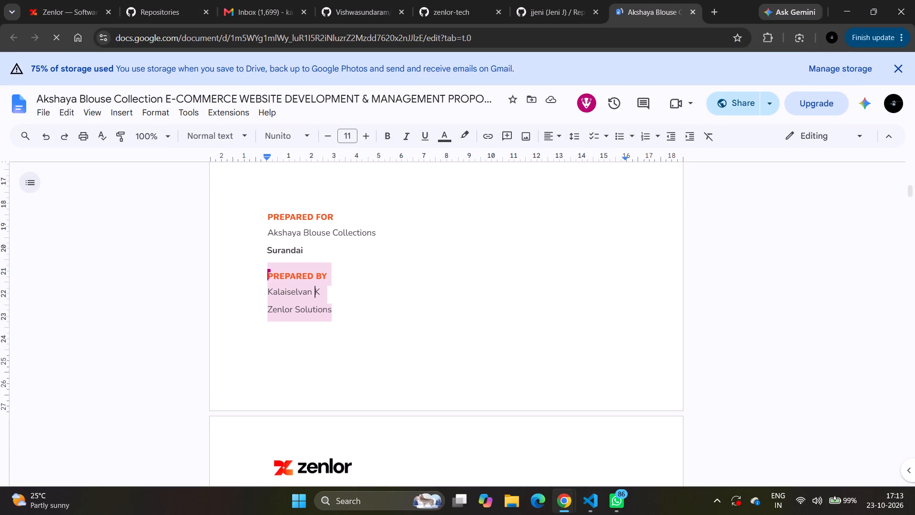
pyautogui.tripleClick(281, 292)
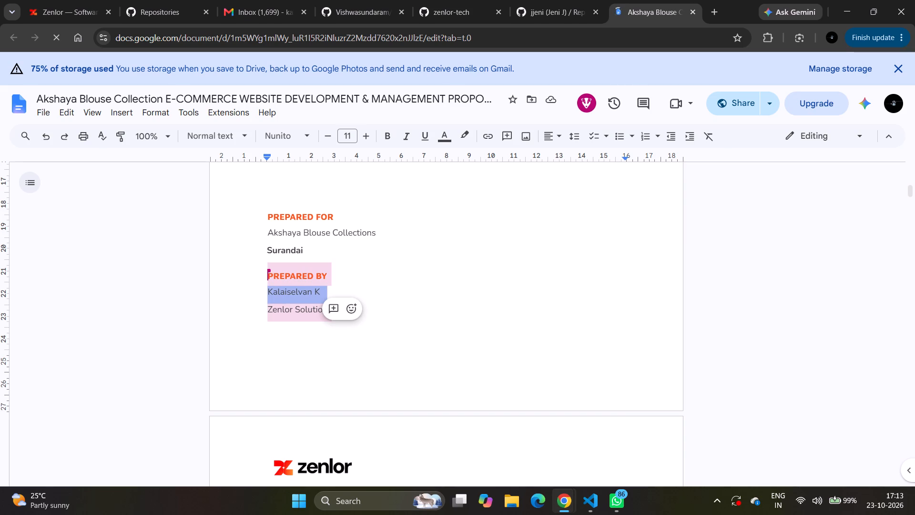
pyautogui.press('BackSpace')
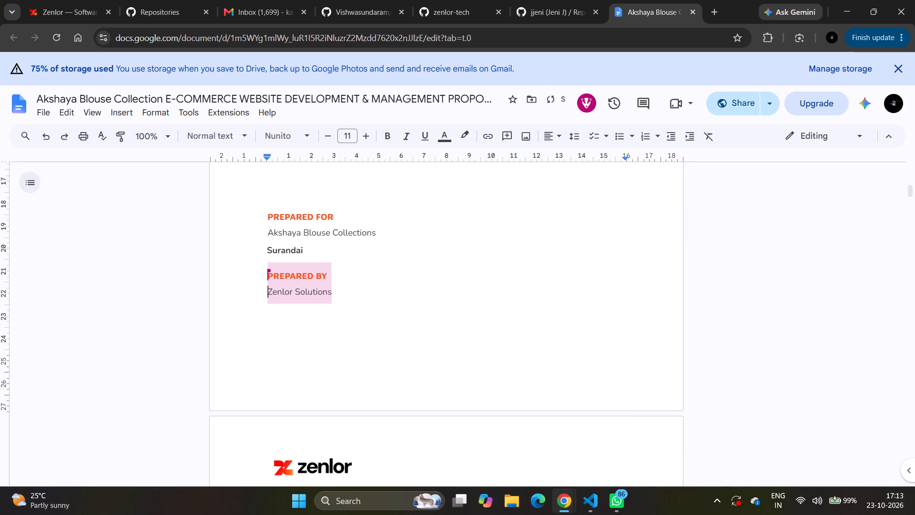
pyautogui.click(496, 363)
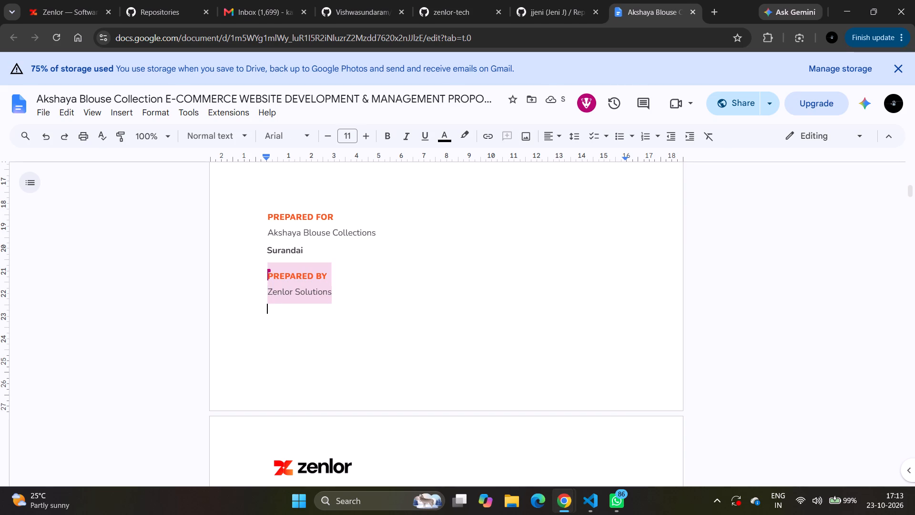
pyautogui.scroll(4, 476, 341)
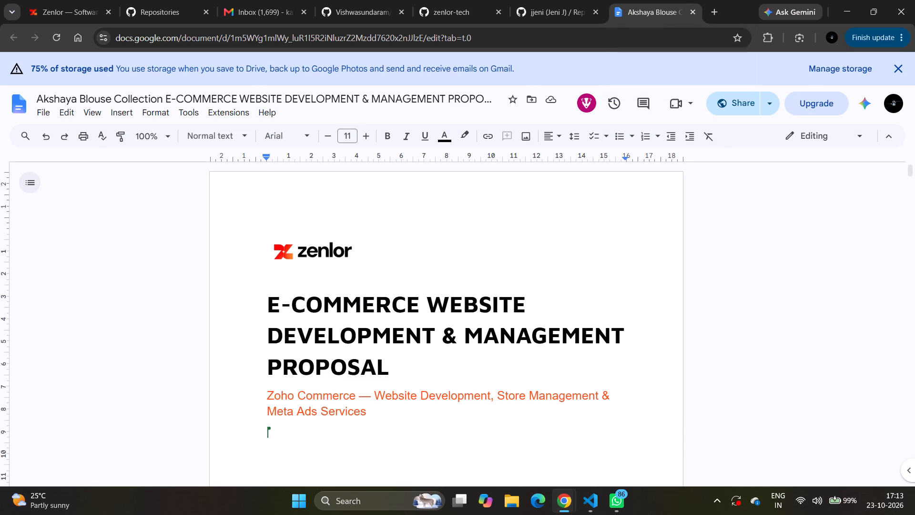
pyautogui.scroll(-1, 512, 269)
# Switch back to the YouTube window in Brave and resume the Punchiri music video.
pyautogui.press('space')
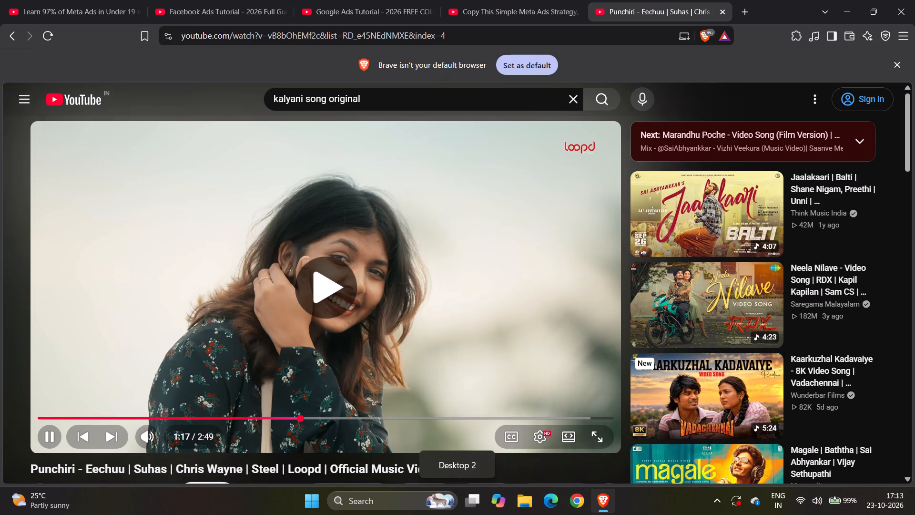
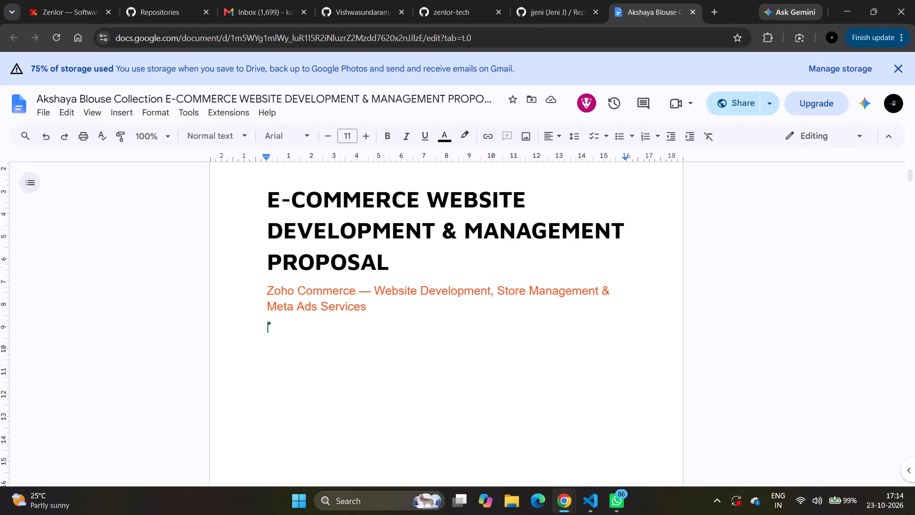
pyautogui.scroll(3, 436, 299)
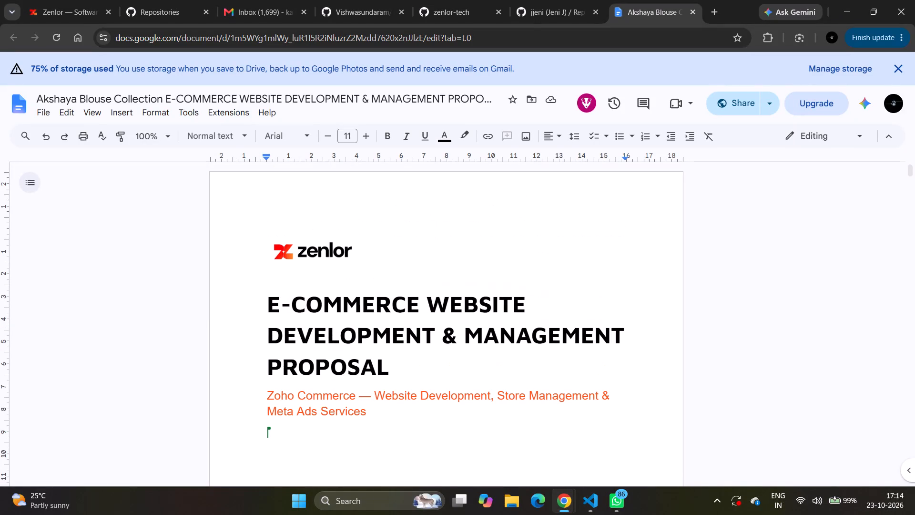
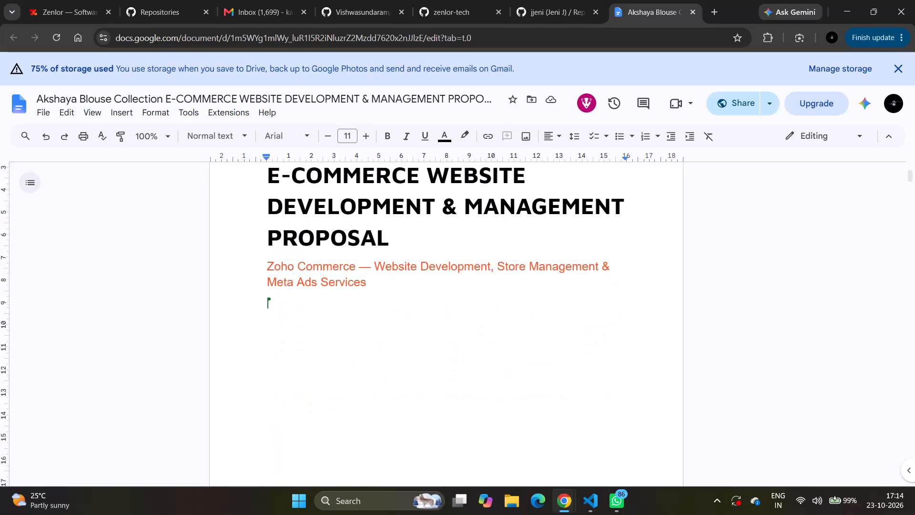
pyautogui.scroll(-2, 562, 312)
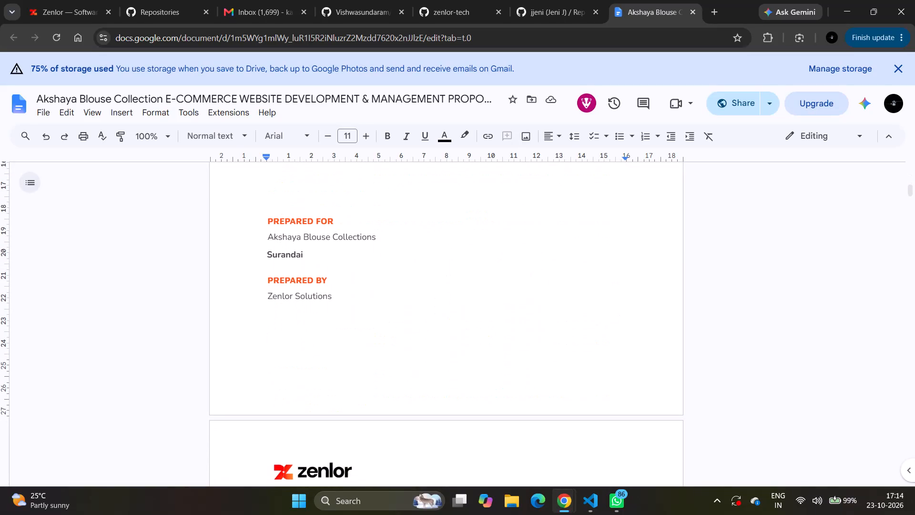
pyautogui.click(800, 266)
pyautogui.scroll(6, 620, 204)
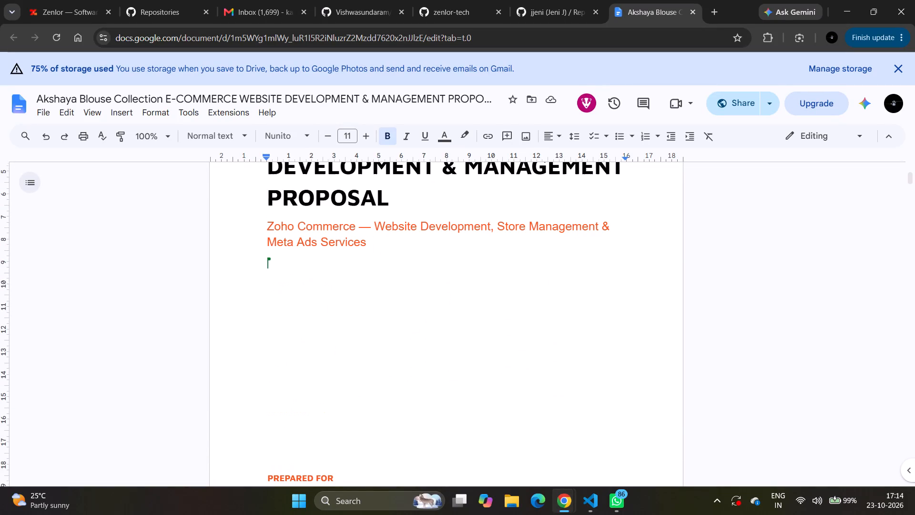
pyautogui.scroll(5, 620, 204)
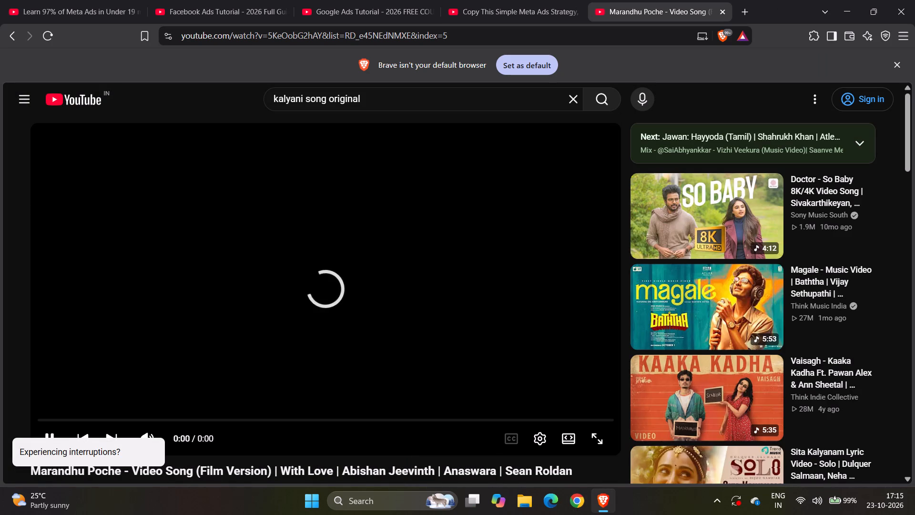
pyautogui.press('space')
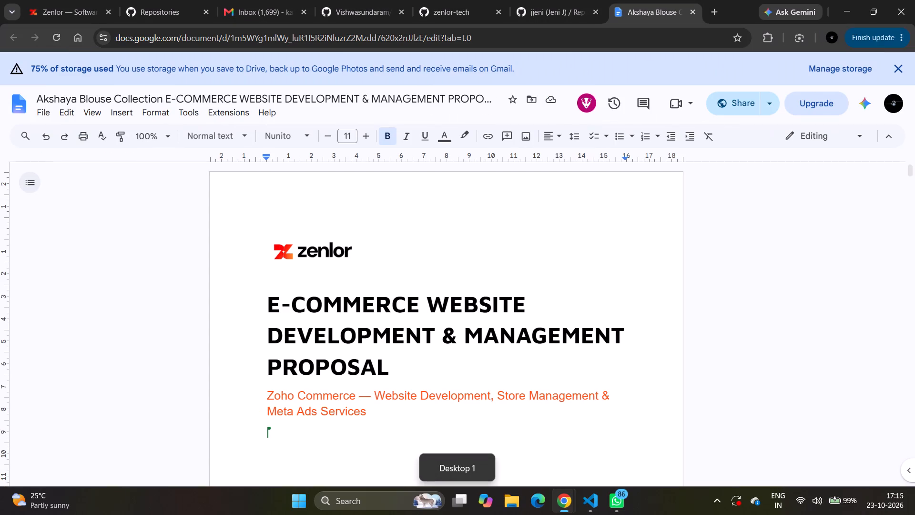